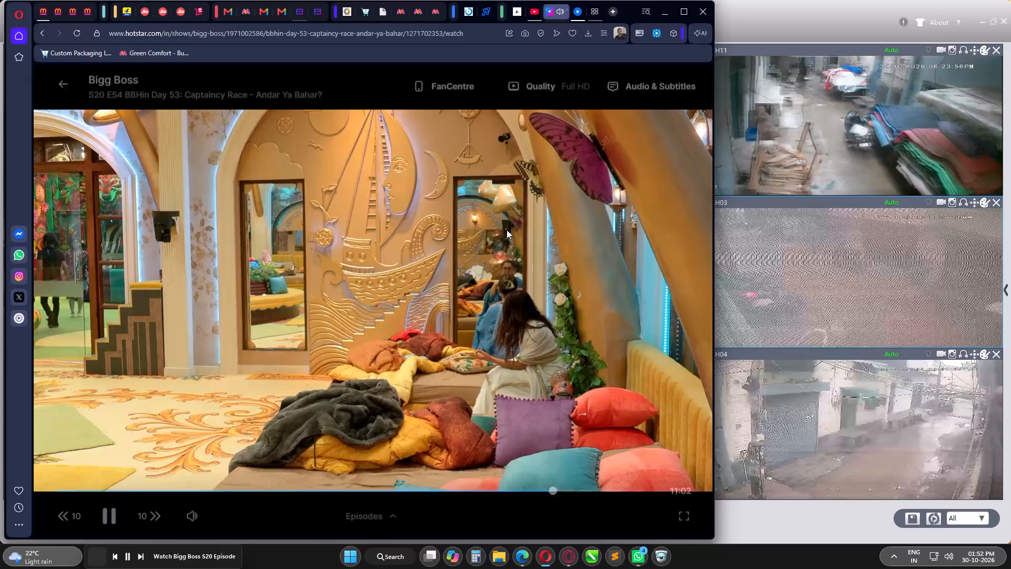
# Pause the Bigg Boss episode and bring up the pending Meesho orders alongside the MYNTRA ORDERS.txt file.
pyautogui.click(420, 233)
pyautogui.click(38, 13)
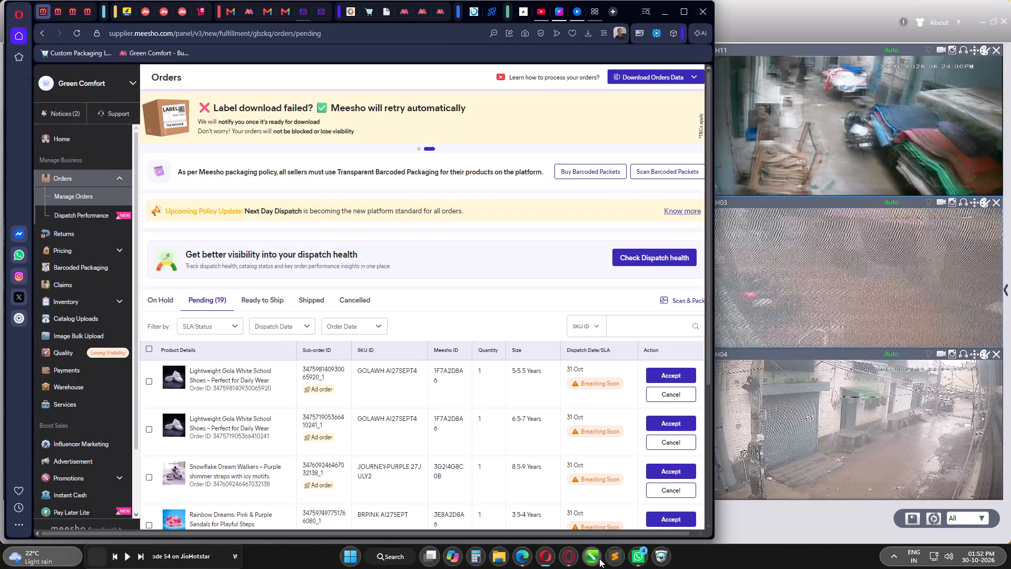
pyautogui.click(612, 556)
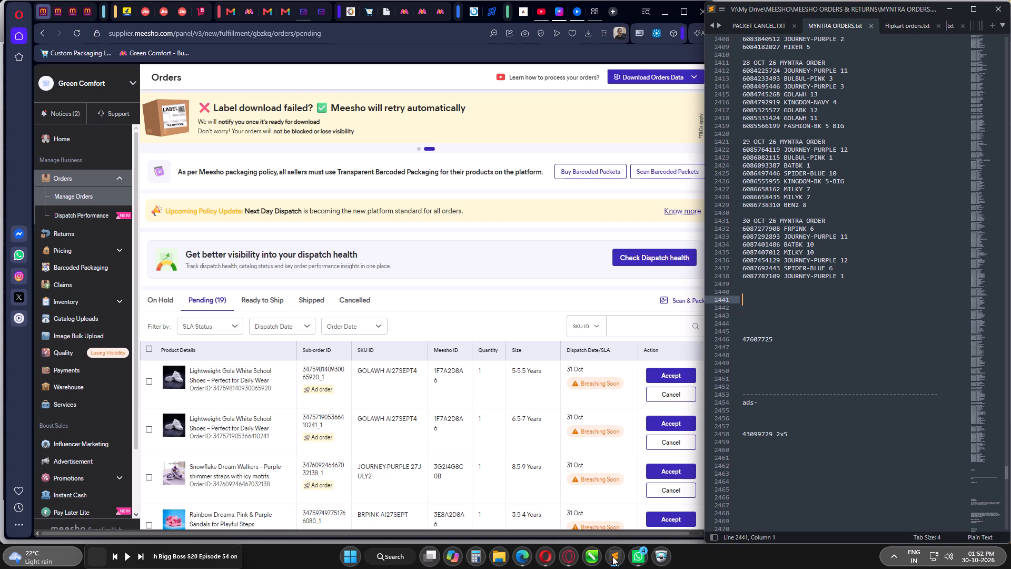
pyautogui.click(772, 299)
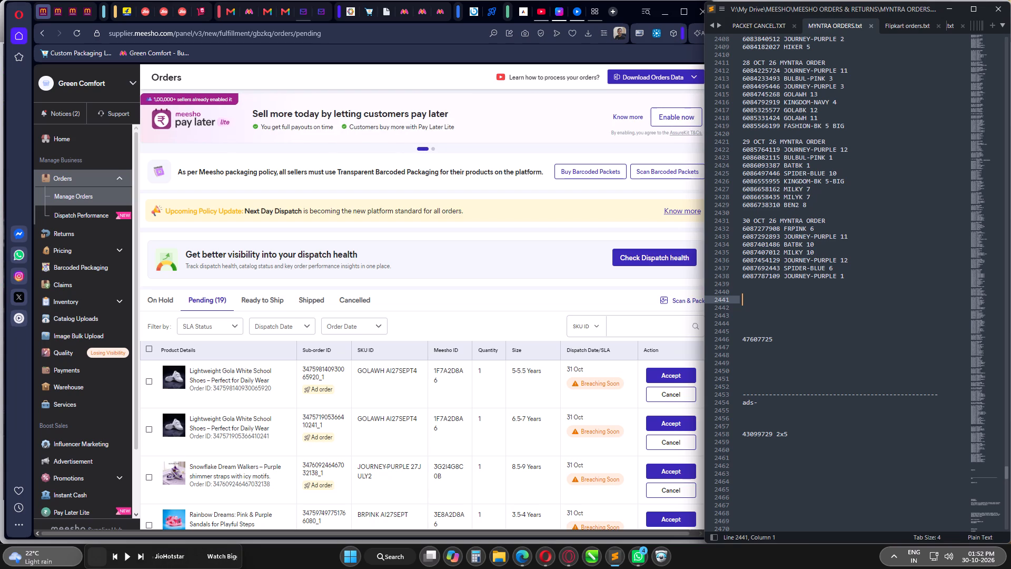
# Launch CorelDRAW 2021 without opening the auto-backup file, and minimise the orders text file.
pyautogui.click(590, 562)
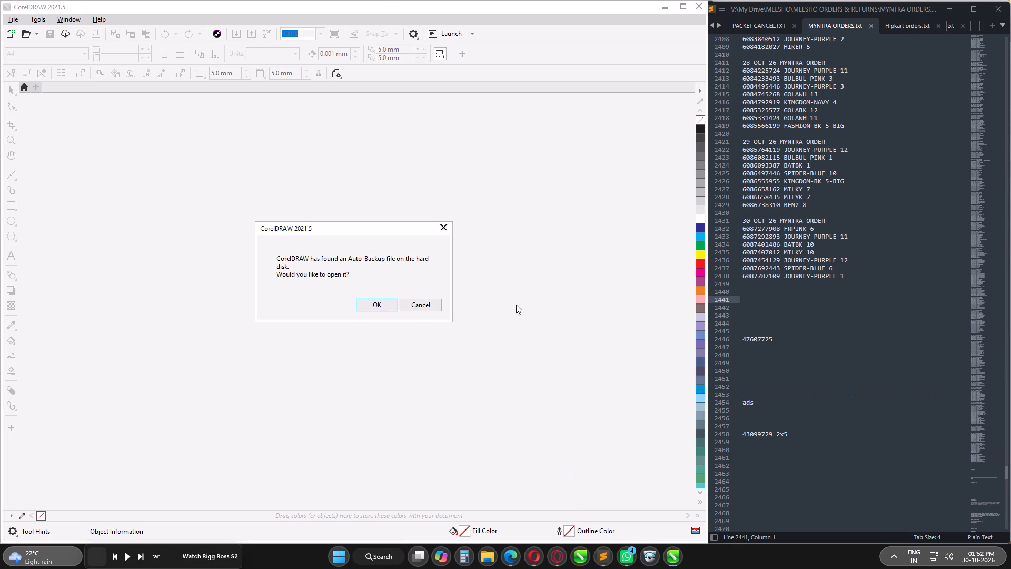
pyautogui.click(419, 305)
pyautogui.click(423, 307)
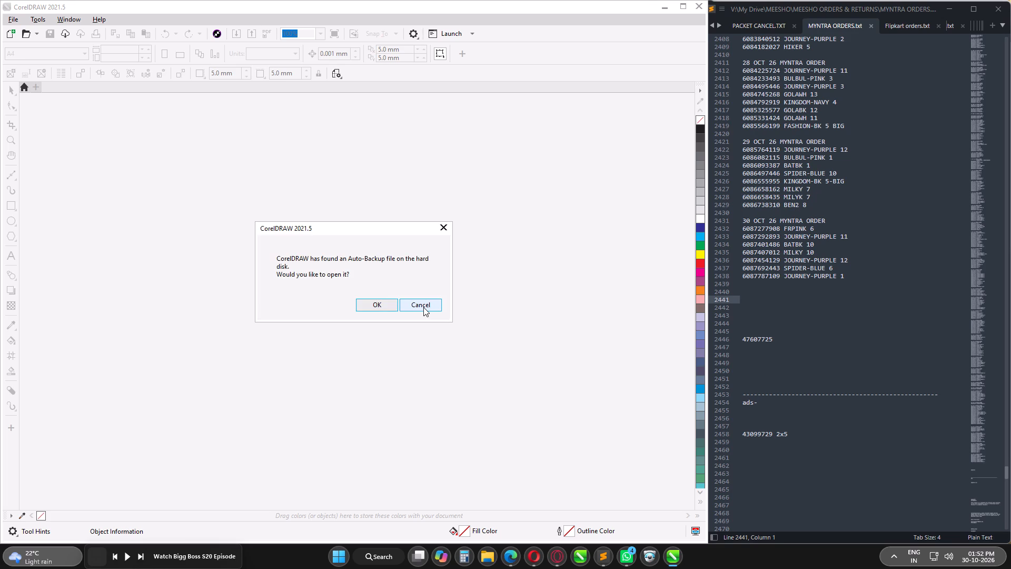
pyautogui.click(423, 307)
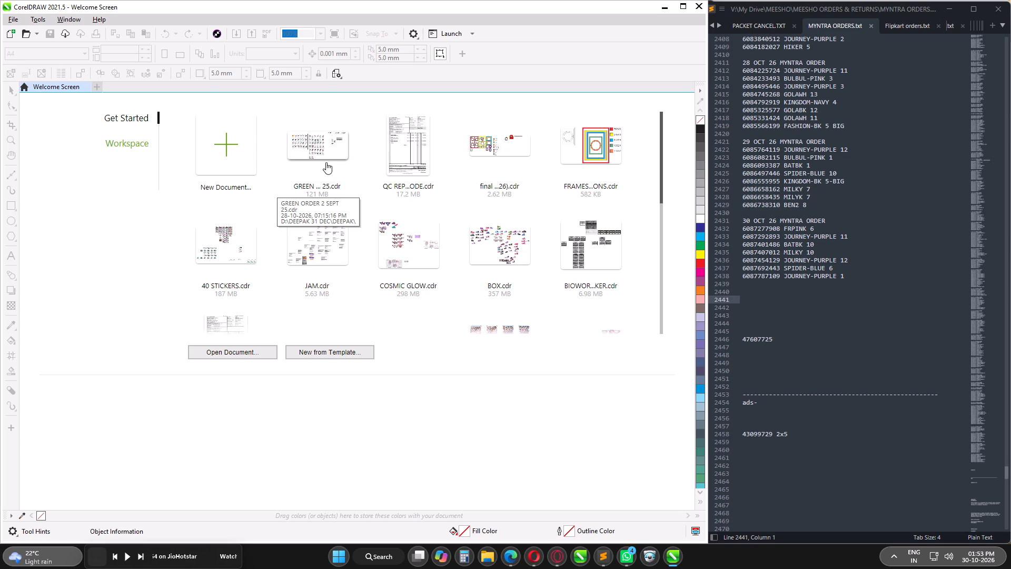
pyautogui.click(949, 12)
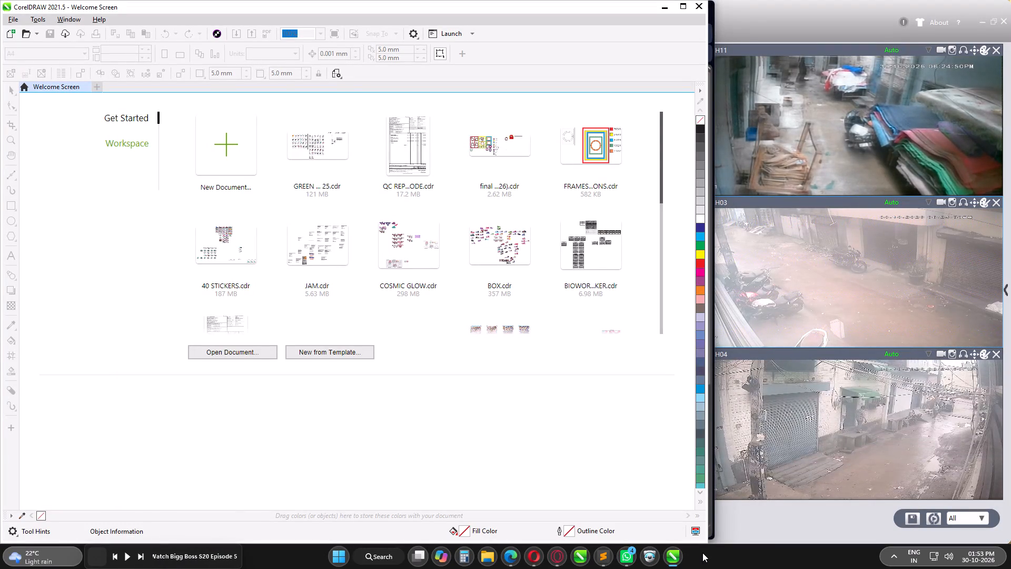
# Resume the Bigg Boss episode in the browser as a video popout, enlarged and placed over the middle camera feed.
pyautogui.click(529, 551)
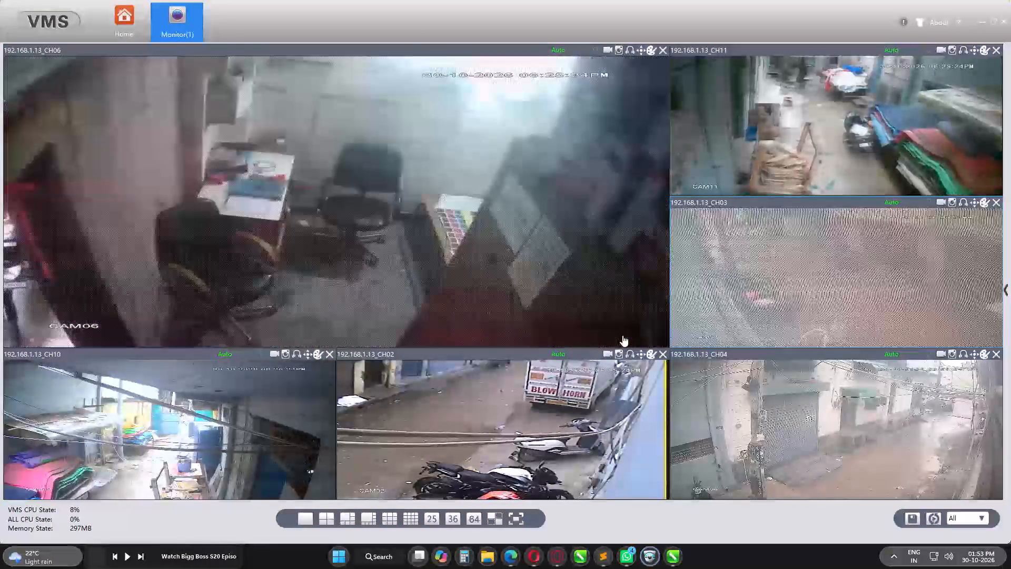
pyautogui.click(536, 555)
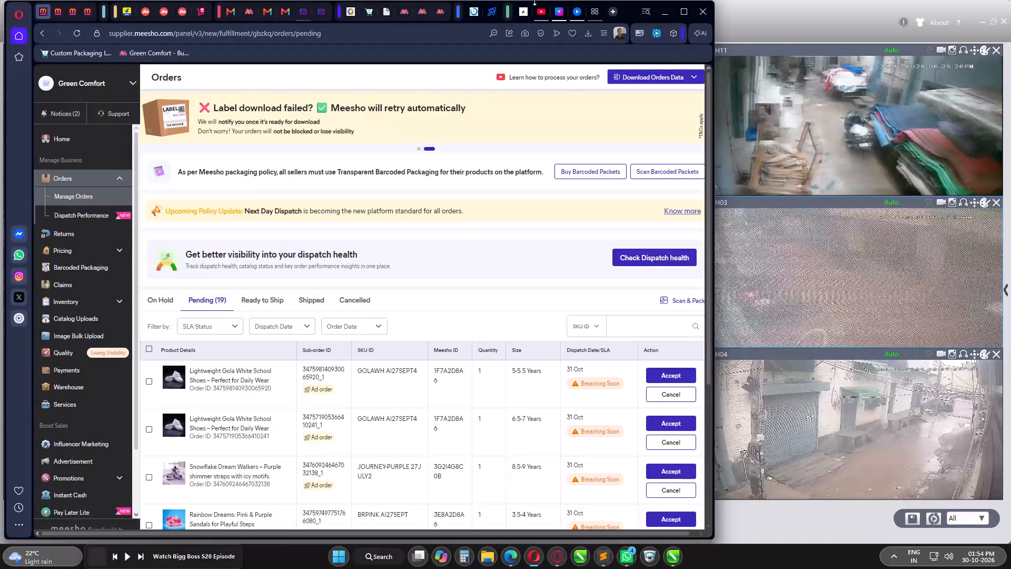
pyautogui.click(558, 14)
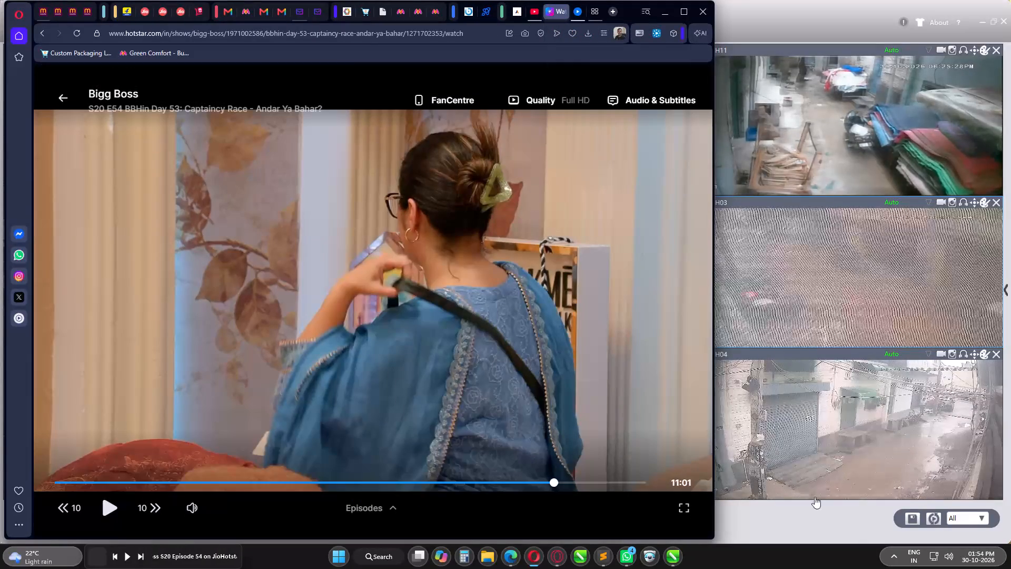
pyautogui.click(894, 555)
pyautogui.click(894, 555)
pyautogui.click(447, 235)
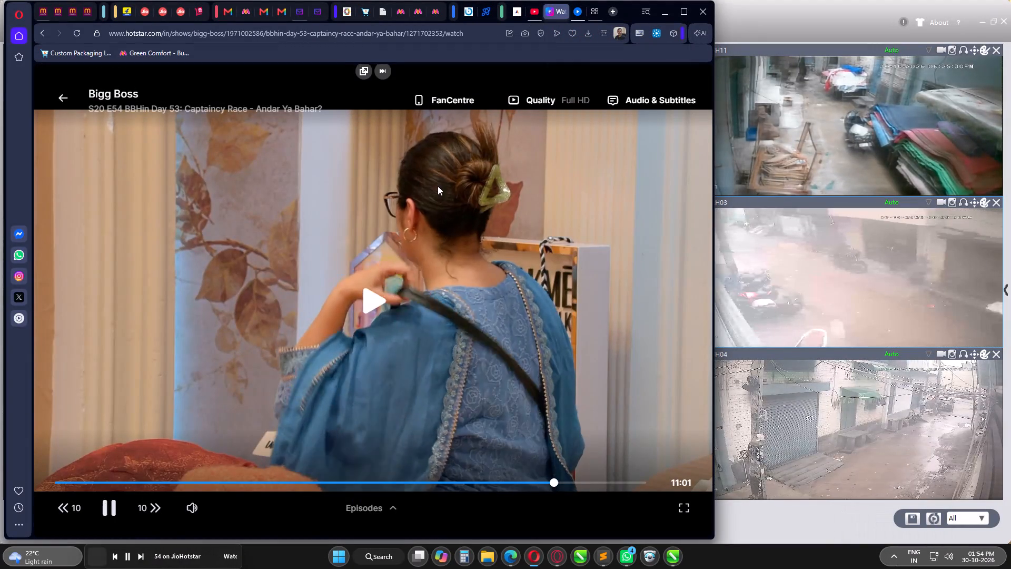
pyautogui.click(356, 80)
pyautogui.moveTo(867, 425); pyautogui.dragTo(875, 235)
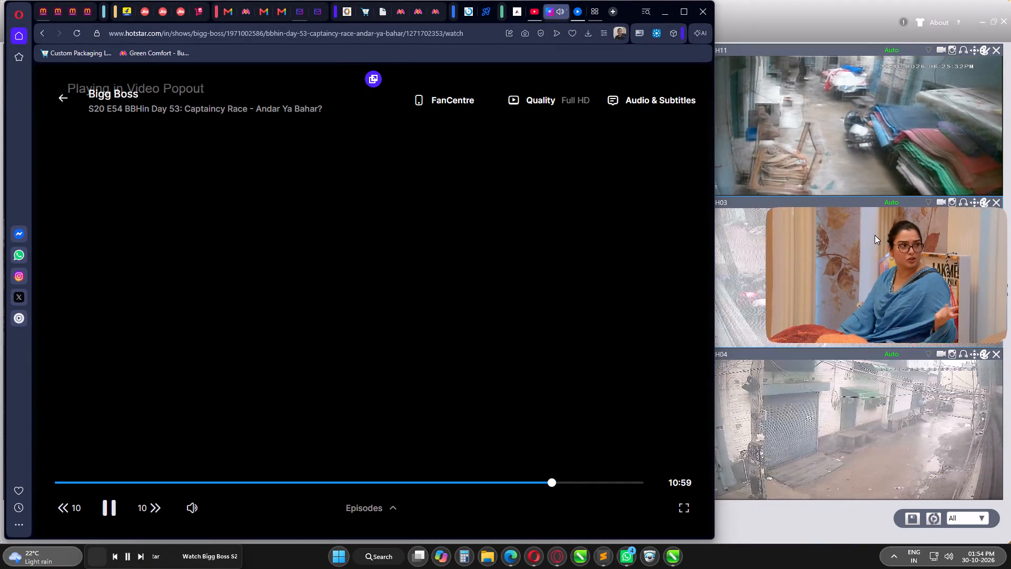
pyautogui.moveTo(875, 235); pyautogui.dragTo(876, 250)
pyautogui.moveTo(772, 227); pyautogui.dragTo(752, 217)
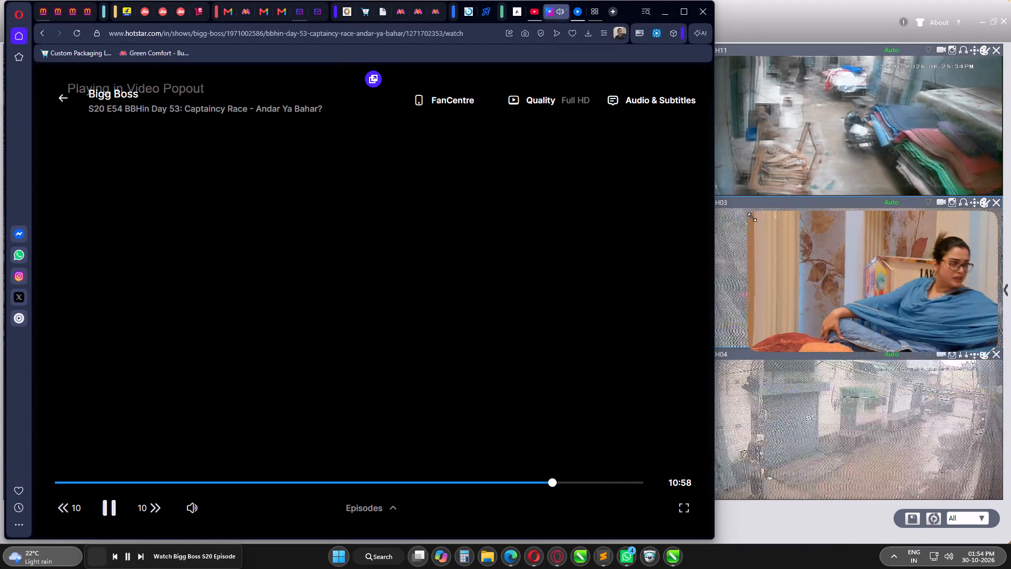
pyautogui.moveTo(752, 217); pyautogui.dragTo(728, 210)
# Return to CorelDRAW and open the recent file GREEN ORDER 2 SEPT 25.cdr with the suggested permanent font substitutions.
pyautogui.click(37, 8)
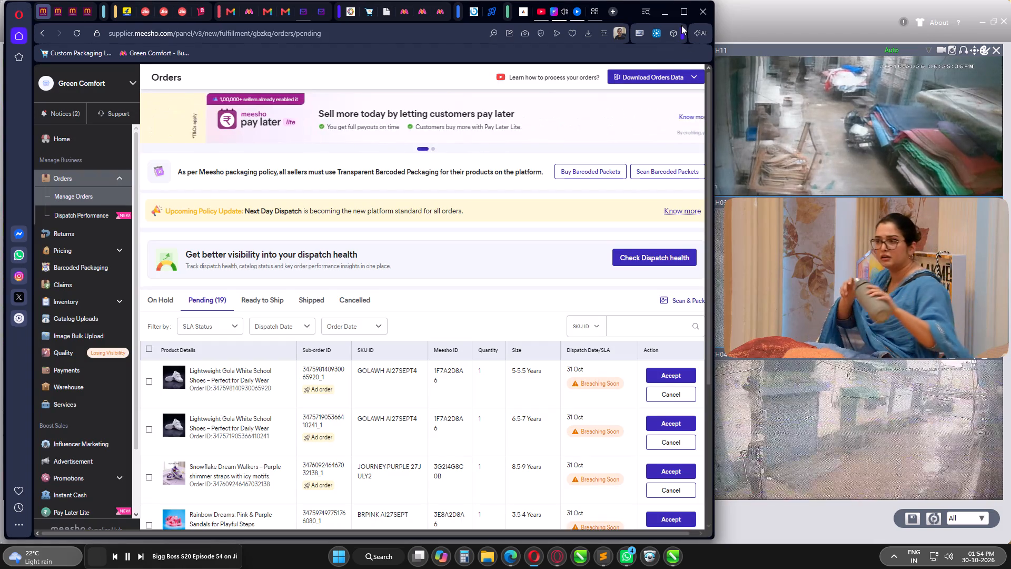
pyautogui.click(665, 15)
pyautogui.click(675, 555)
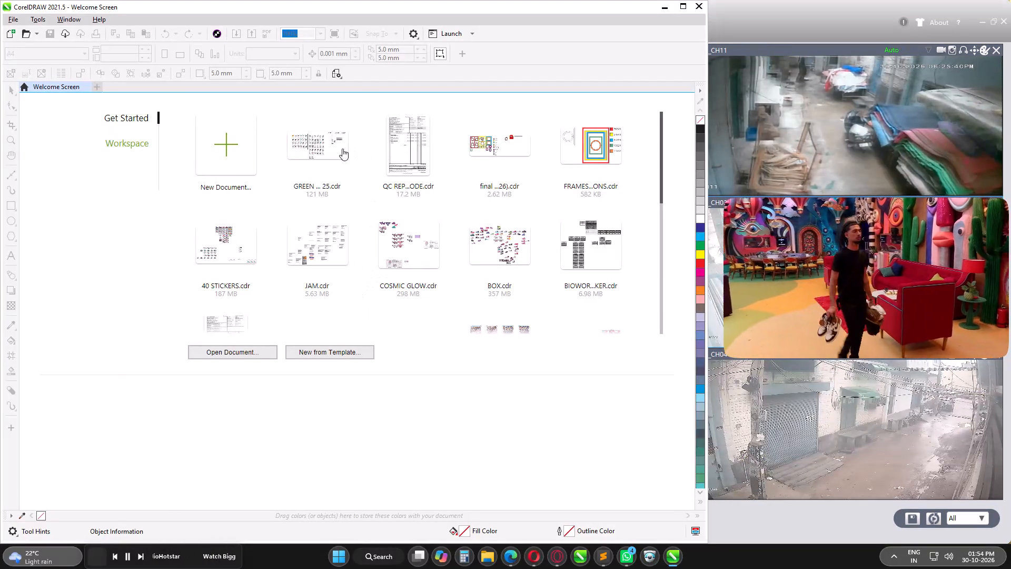
pyautogui.click(323, 145)
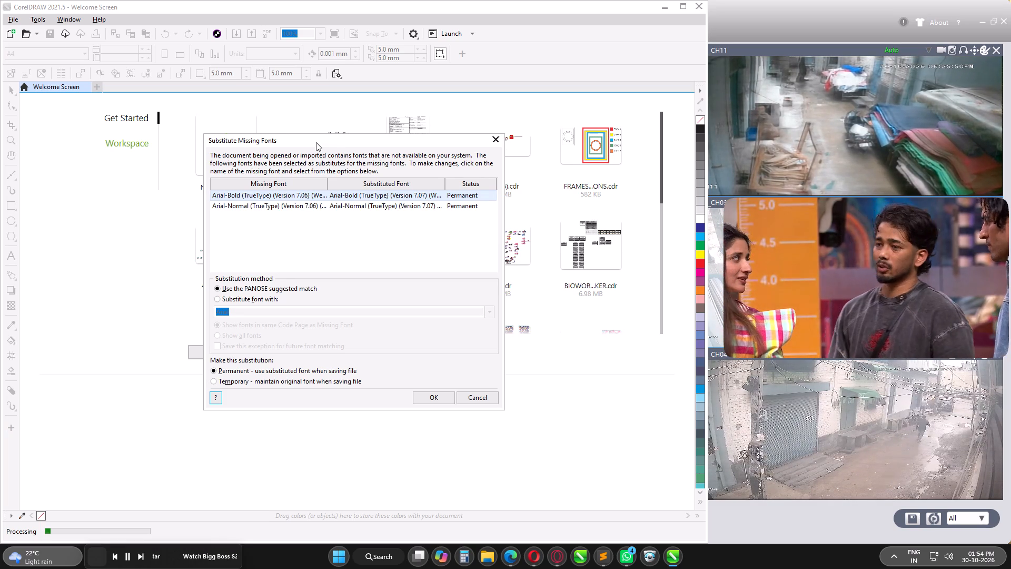
pyautogui.click(429, 398)
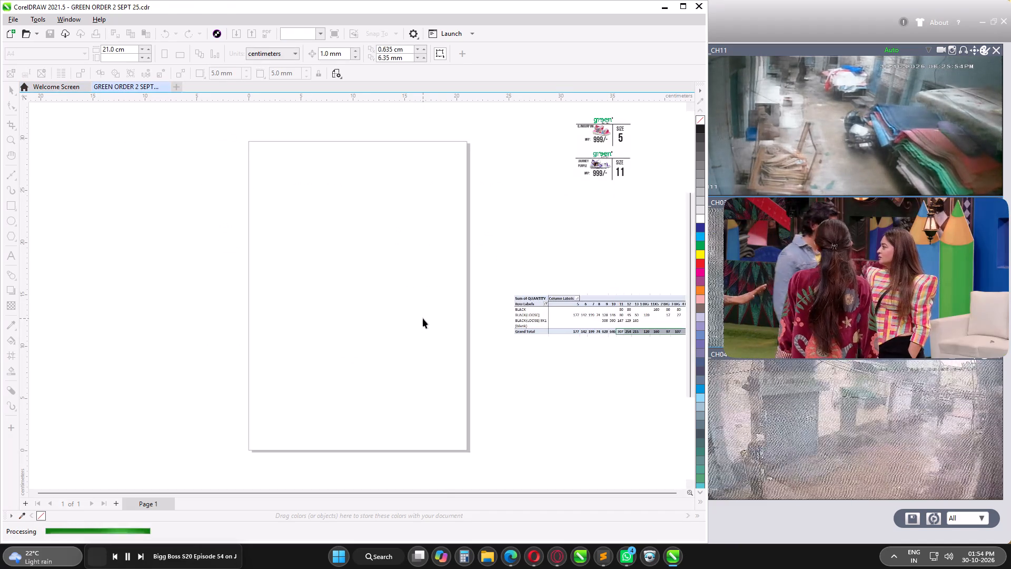
# Examine the numbered sandal orders in the green order sheet, checking art names, sizes and quantities.
pyautogui.scroll(-5, 380, 280)
pyautogui.scroll(-10, 319, 288)
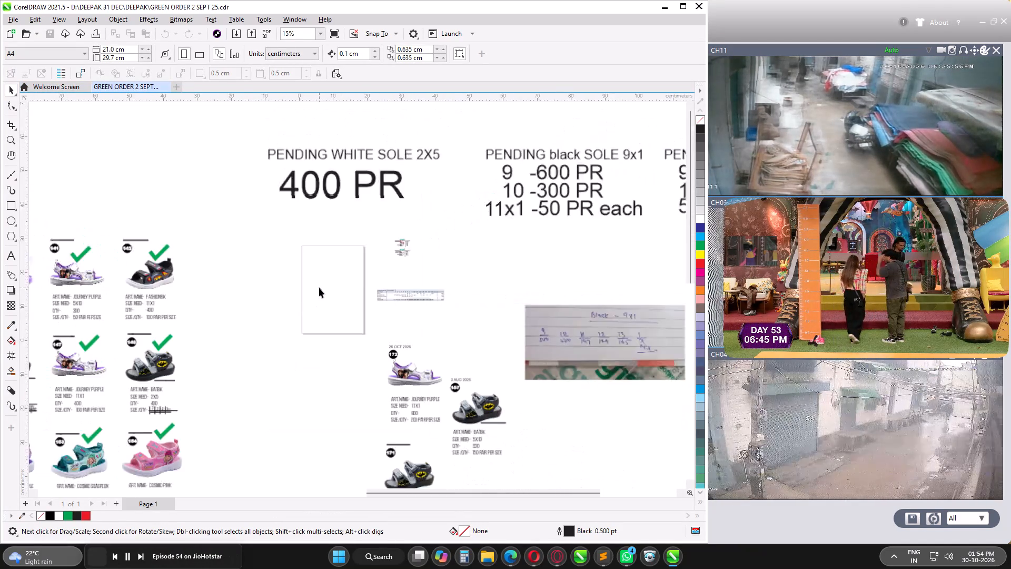
pyautogui.scroll(-1, 319, 288)
pyautogui.moveTo(330, 370); pyautogui.dragTo(564, 138, button='middle')
pyautogui.moveTo(441, 401); pyautogui.dragTo(501, 279, button='middle')
pyautogui.scroll(4, 384, 196)
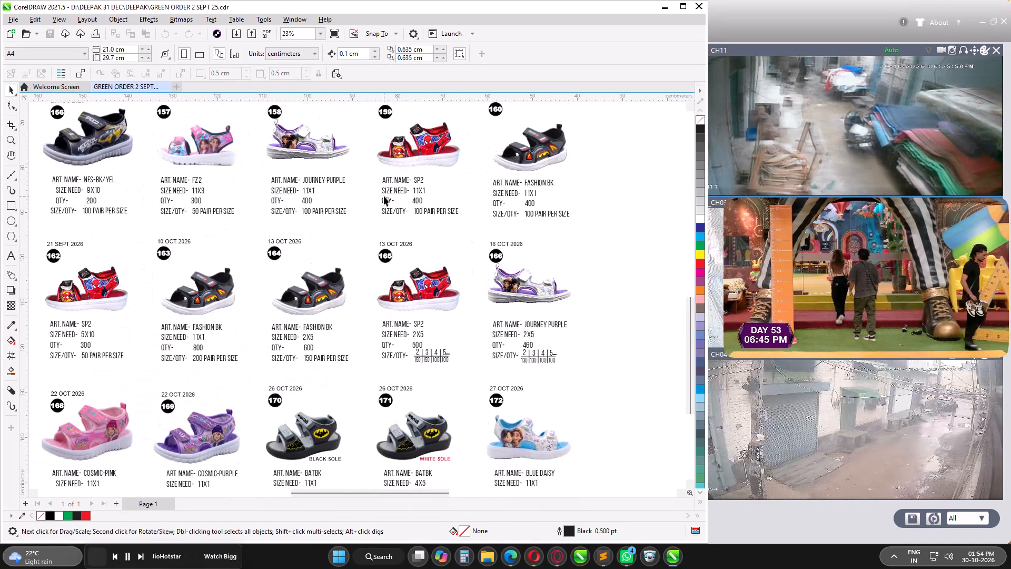
pyautogui.moveTo(349, 234); pyautogui.dragTo(351, 288, button='middle')
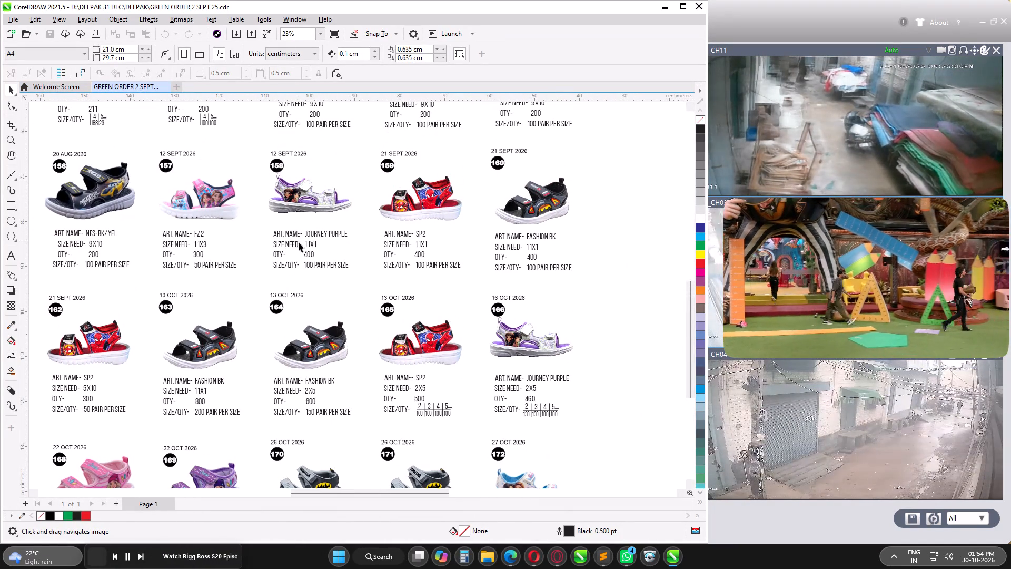
# Open the recent file 40 STICKERS.cdr with the suggested font substitutions.
pyautogui.click(49, 90)
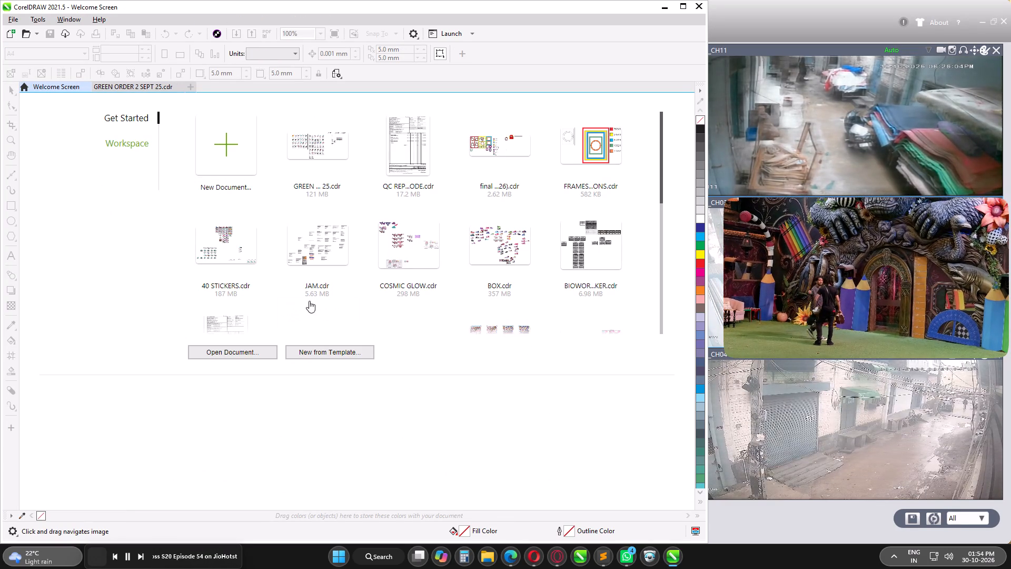
pyautogui.click(225, 245)
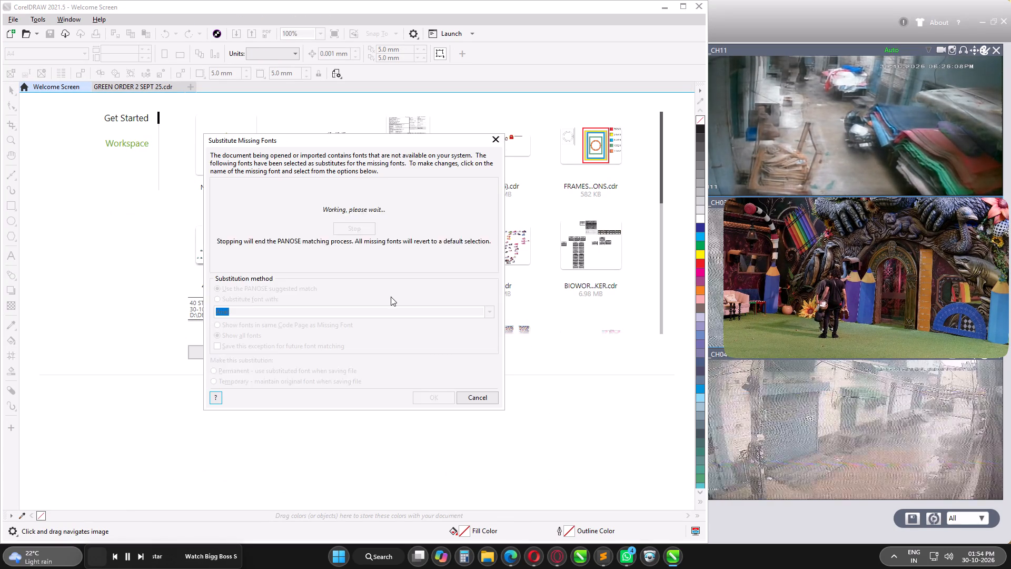
pyautogui.click(434, 396)
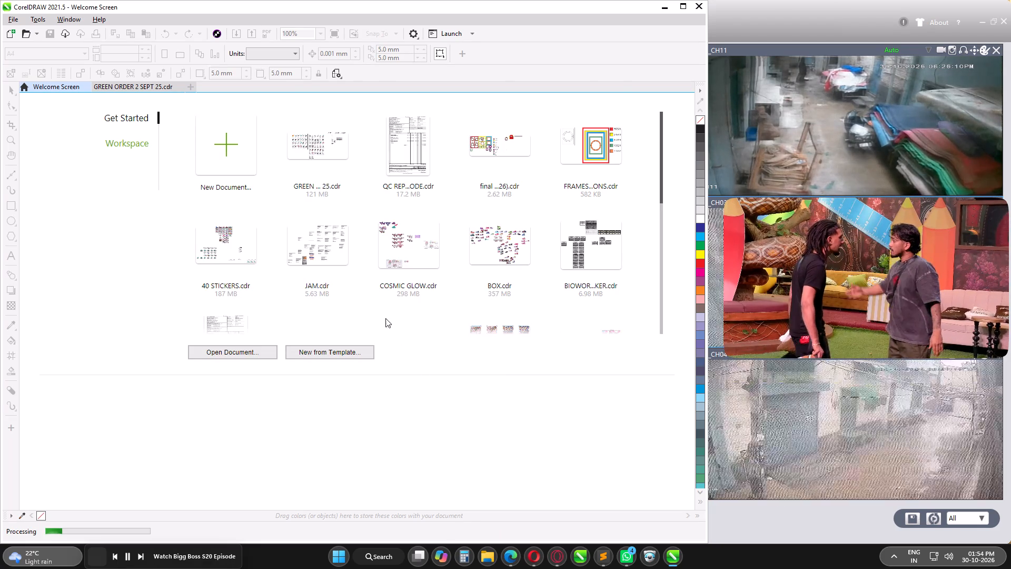
# Move the two stickers on the page out to the empty area right of the page.
pyautogui.scroll(-6, 358, 263)
pyautogui.moveTo(296, 278); pyautogui.dragTo(435, 400)
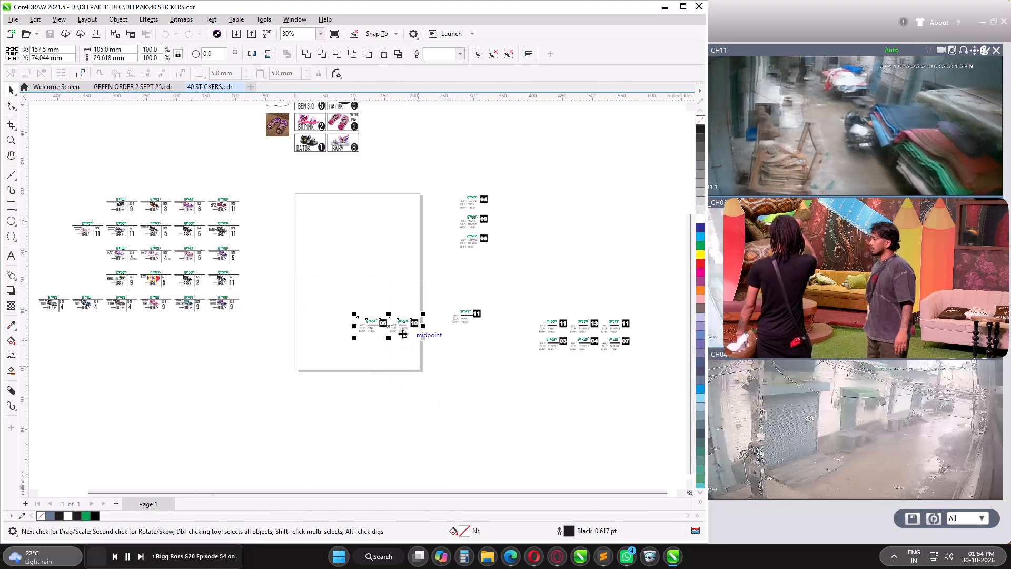
pyautogui.moveTo(394, 321); pyautogui.dragTo(511, 337)
# Duplicate the SP2 size 11 sticker and snap the copy's upper-left corner to the page's upper-left corner.
pyautogui.moveTo(240, 306); pyautogui.dragTo(285, 332, button='middle')
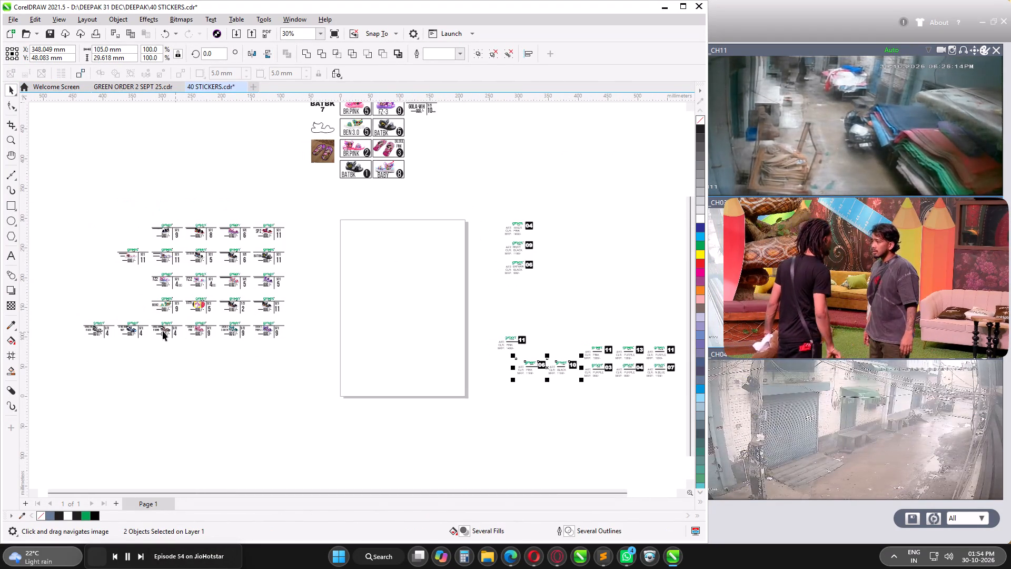
pyautogui.scroll(5, 161, 252)
pyautogui.scroll(1, 409, 221)
pyautogui.moveTo(409, 221); pyautogui.dragTo(273, 261, button='middle')
pyautogui.scroll(5, 215, 253)
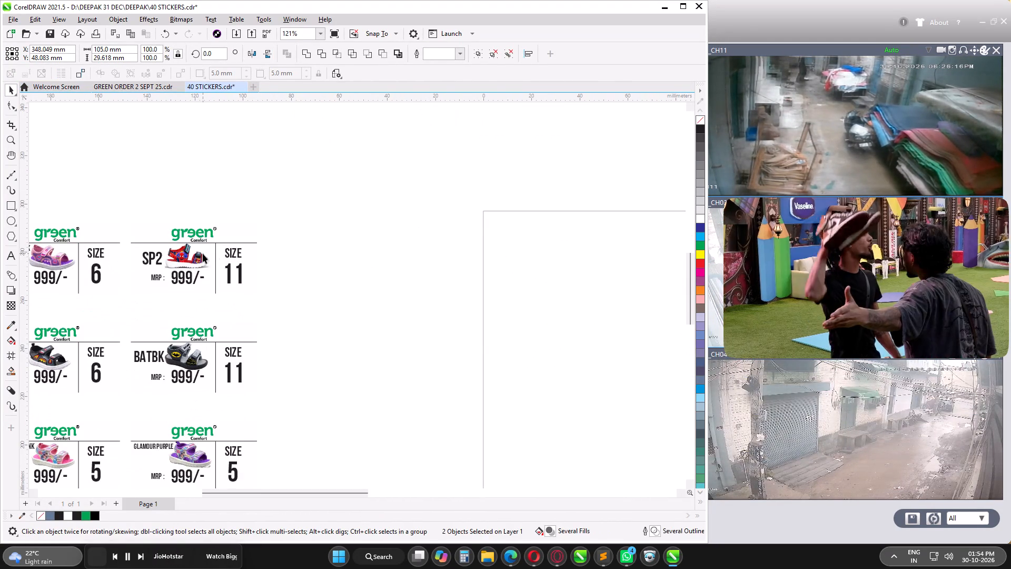
pyautogui.moveTo(193, 251); pyautogui.dragTo(413, 242)
pyautogui.rightClick(413, 242)
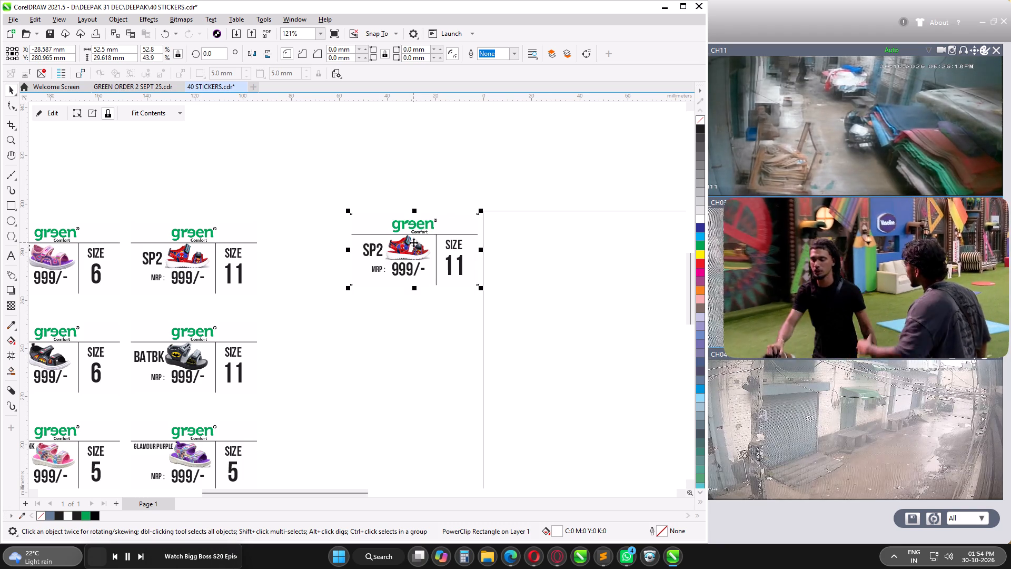
pyautogui.press('w')
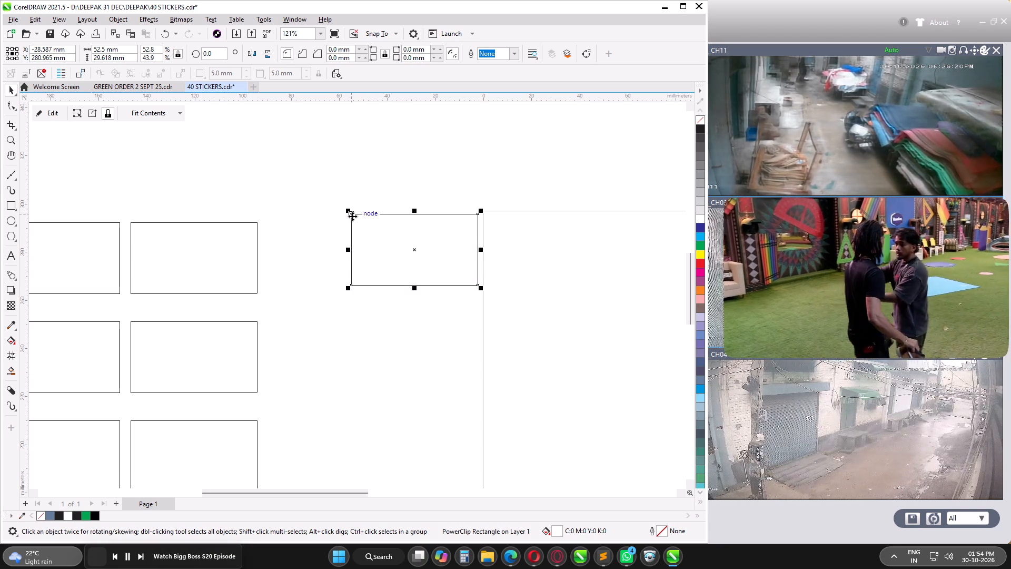
pyautogui.moveTo(352, 216); pyautogui.dragTo(484, 211)
# Cut the SIZE 11 text out of the copied SP2 sticker's PowerClip and paste it outside the frame's contents.
pyautogui.moveTo(548, 240); pyautogui.dragTo(438, 258, button='middle')
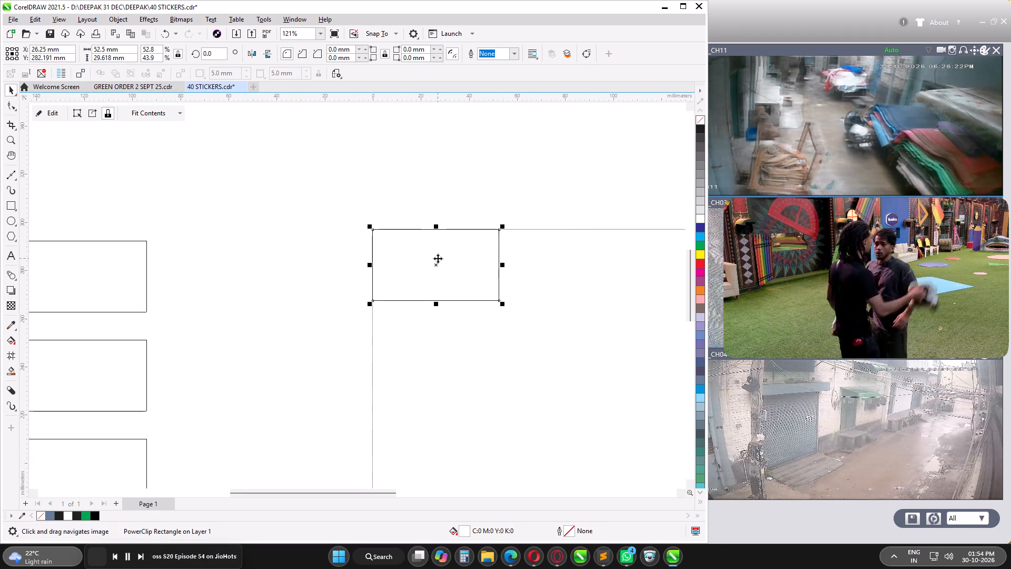
pyautogui.keyDown('ctrl'); pyautogui.click(455, 267); pyautogui.keyUp('ctrl')
pyautogui.moveTo(535, 319); pyautogui.dragTo(460, 251)
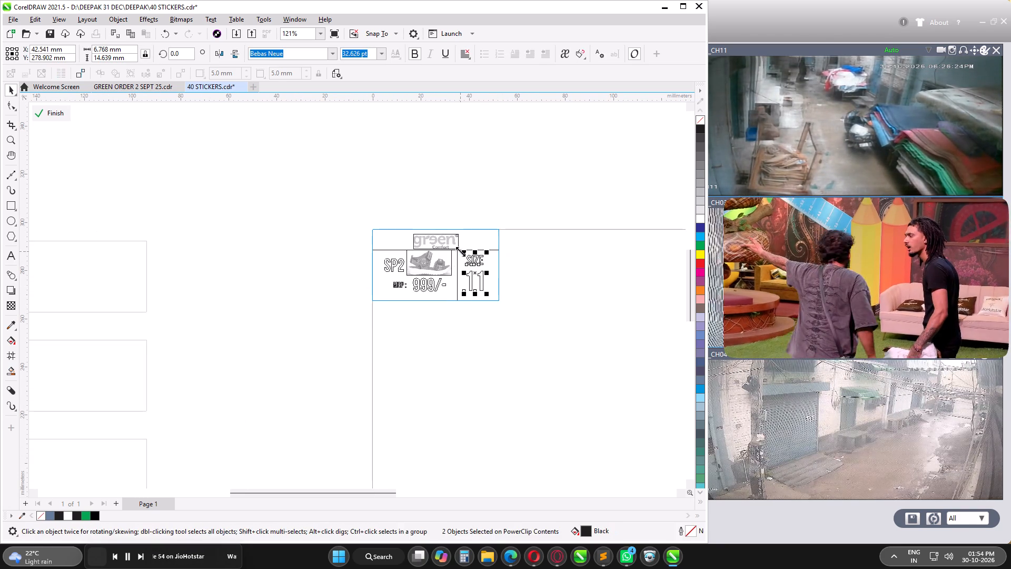
pyautogui.hotkey('ctrl', 'x')
pyautogui.keyDown('ctrl'); pyautogui.click(558, 288); pyautogui.keyUp('ctrl')
pyautogui.hotkey('ctrl', 'v')
# Shift the SIZE 11 text slightly left, closer to the SP2 sticker's vertical divider, and show the artwork in full colour.
pyautogui.scroll(4, 458, 264)
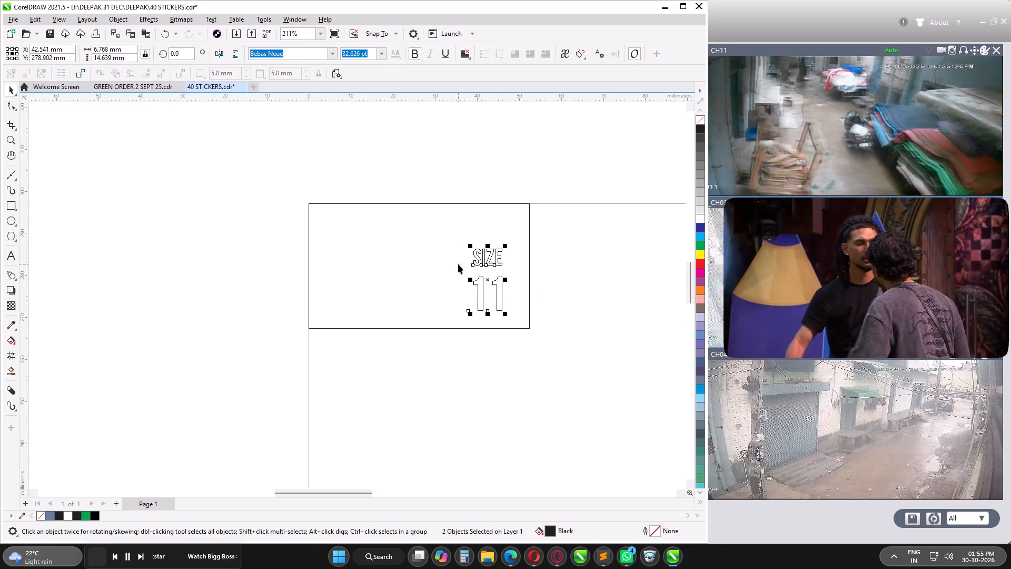
pyautogui.press('q')
pyautogui.scroll(7, 461, 264)
pyautogui.moveTo(511, 297); pyautogui.dragTo(488, 295)
pyautogui.scroll(-12, 488, 295)
pyautogui.click(579, 375)
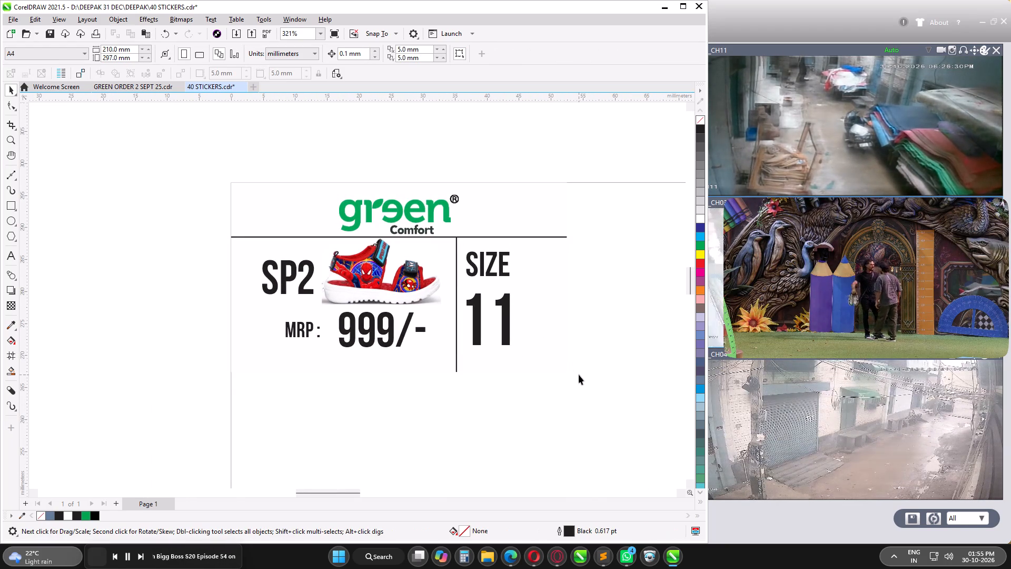
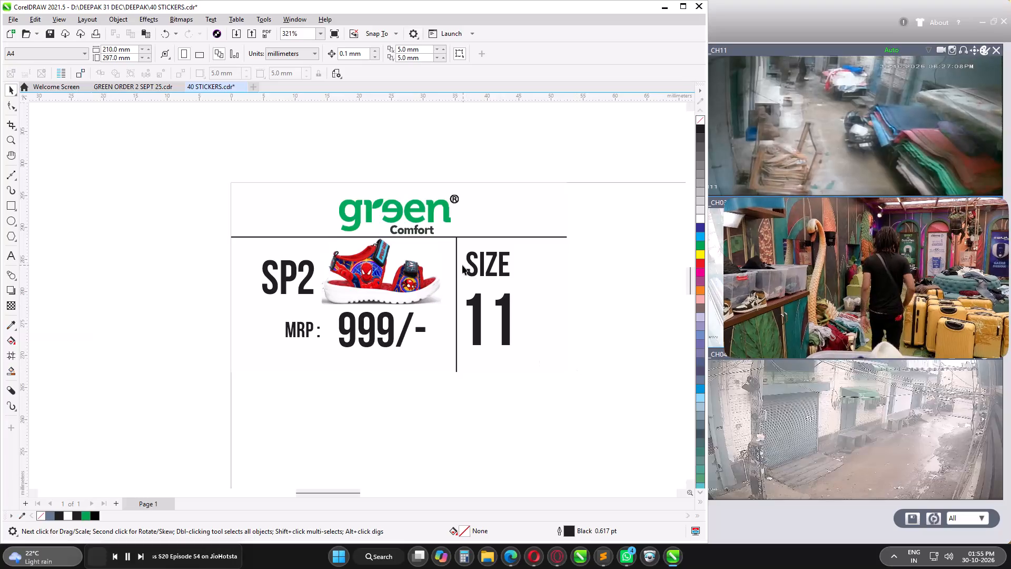
# Select the SP2 sticker's PowerClip frame and switch the drawing to wireframe view.
pyautogui.click(391, 244)
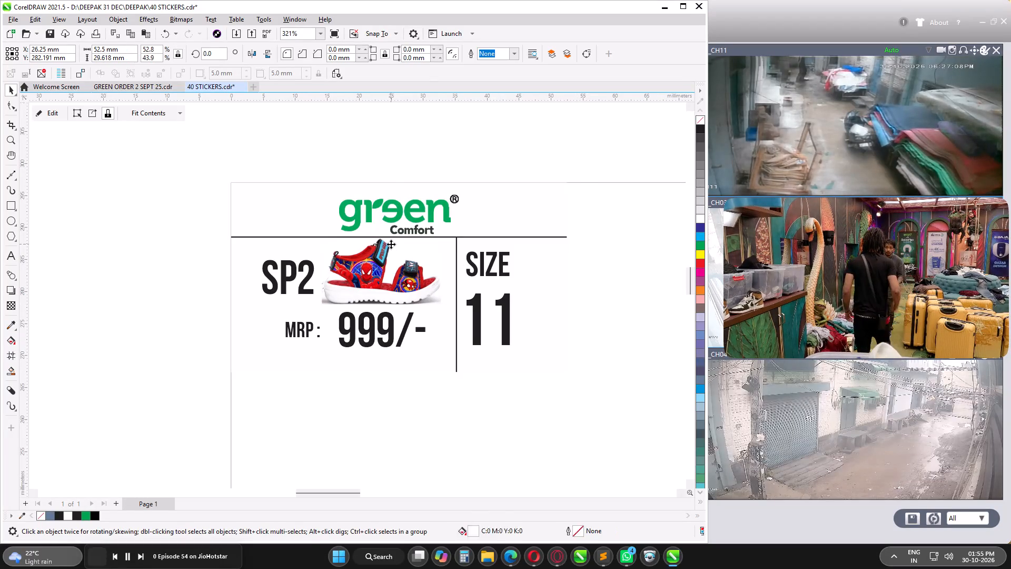
pyautogui.press('w')
pyautogui.moveTo(367, 230); pyautogui.dragTo(288, 247, button='middle')
pyautogui.scroll(-3, 275, 227)
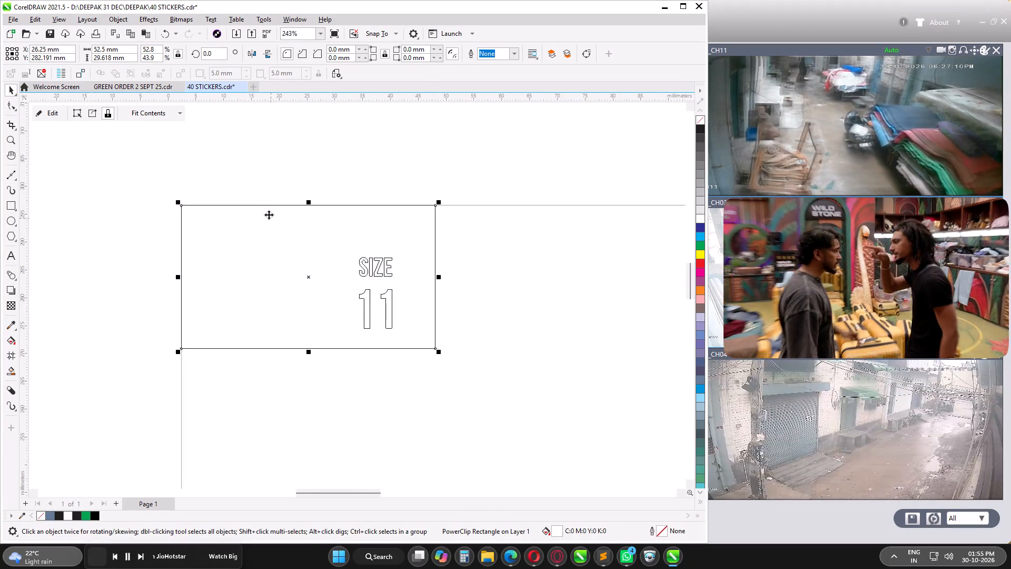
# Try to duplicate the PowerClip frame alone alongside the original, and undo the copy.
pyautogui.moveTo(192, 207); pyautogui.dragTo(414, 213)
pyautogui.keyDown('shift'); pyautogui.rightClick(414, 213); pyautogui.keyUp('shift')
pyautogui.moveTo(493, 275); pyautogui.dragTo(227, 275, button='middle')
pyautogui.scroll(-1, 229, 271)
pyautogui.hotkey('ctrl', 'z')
# Group the SP2 sticker's frame with its SIZE and 11 texts.
pyautogui.moveTo(132, 280); pyautogui.dragTo(201, 273, button='middle')
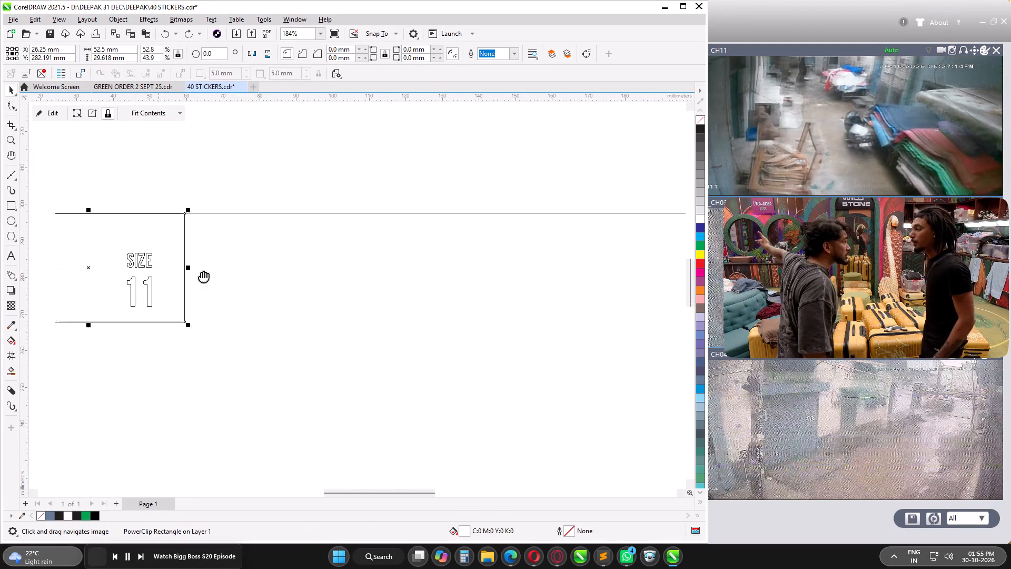
pyautogui.moveTo(201, 273); pyautogui.dragTo(334, 269, button='middle')
pyautogui.moveTo(155, 169); pyautogui.dragTo(485, 386)
pyautogui.press('g')
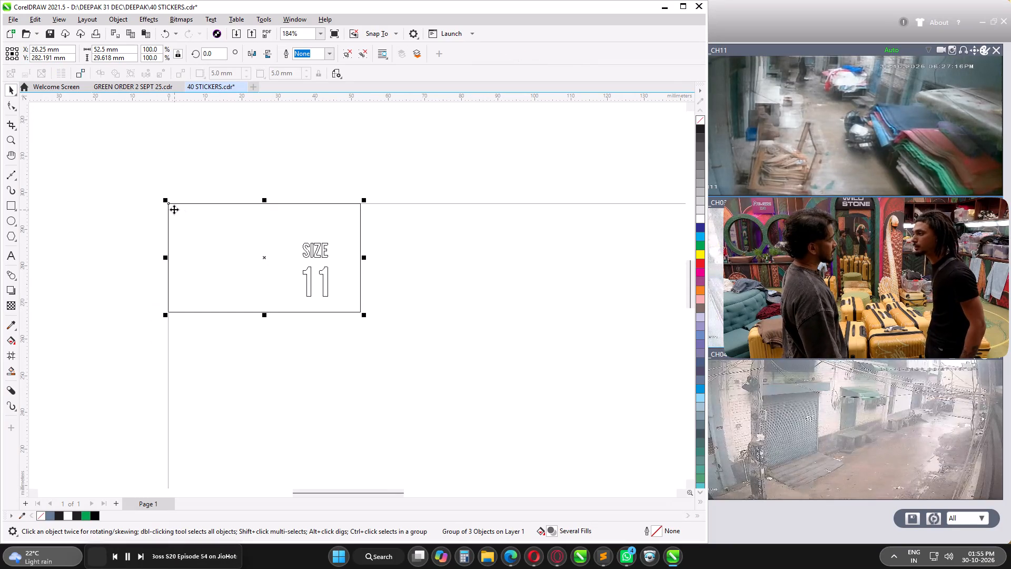
# Duplicate the grouped size 11 sticker edge to edge across the page's top row, making four stickers.
pyautogui.moveTo(168, 204); pyautogui.dragTo(361, 207)
pyautogui.keyDown('shift'); pyautogui.rightClick(361, 207); pyautogui.keyUp('shift')
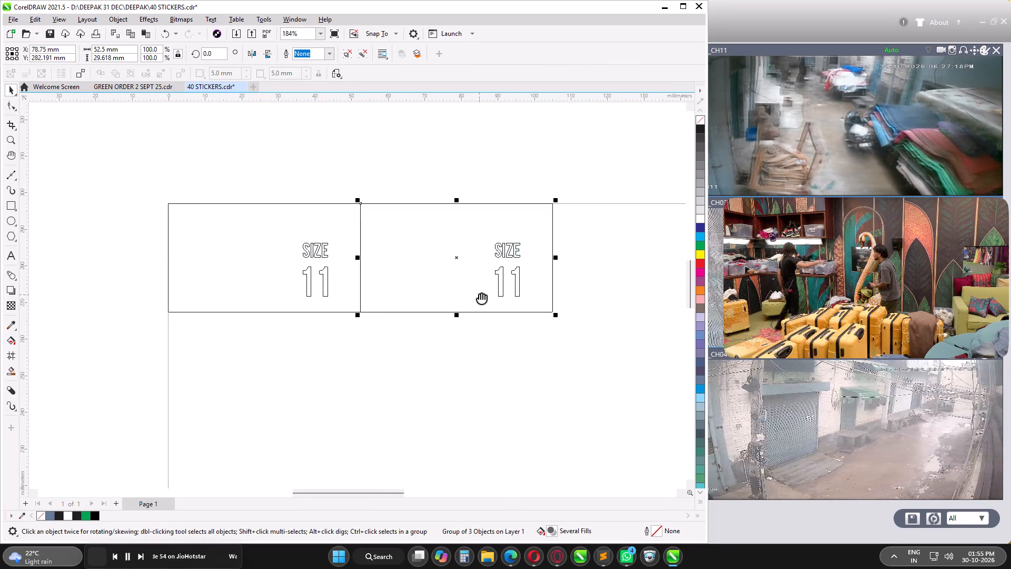
pyautogui.moveTo(479, 295); pyautogui.dragTo(343, 284, button='middle')
pyautogui.scroll(-4, 342, 283)
pyautogui.hotkey('ctrl', 'r')
pyautogui.hotkey('ctrl', 'r')
# Duplicate the row of four size 11 stickers edge to edge down the page until ten rows fill the A4 sheet.
pyautogui.moveTo(320, 345); pyautogui.dragTo(287, 229, button='middle')
pyautogui.scroll(-4, 287, 229)
pyautogui.moveTo(163, 143); pyautogui.dragTo(530, 254)
pyautogui.moveTo(460, 274); pyautogui.dragTo(481, 228, button='middle')
pyautogui.moveTo(470, 117); pyautogui.dragTo(470, 138)
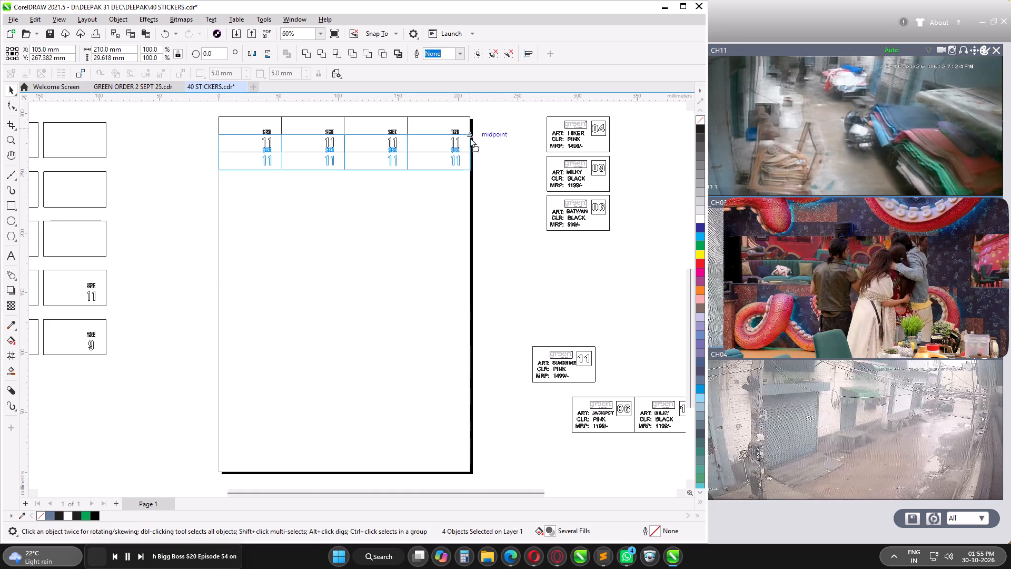
pyautogui.moveTo(470, 138); pyautogui.dragTo(469, 152)
pyautogui.keyDown('shift'); pyautogui.rightClick(469, 152); pyautogui.keyUp('shift')
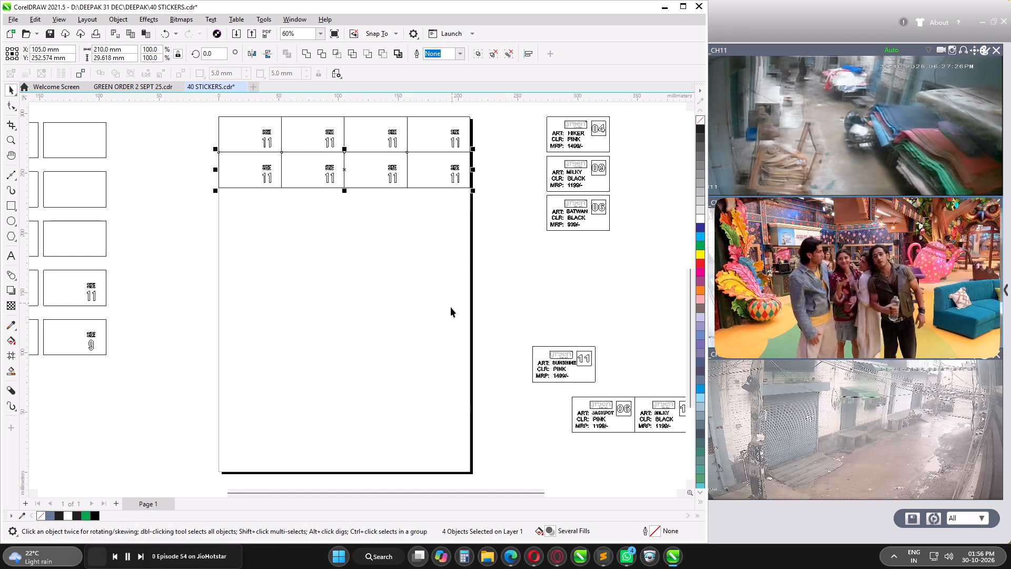
pyautogui.moveTo(451, 309); pyautogui.dragTo(455, 302, button='middle')
pyautogui.hotkey('ctrl', 'r')
pyautogui.hotkey('ctrl', 'r')
pyautogui.hotkey('ctrl', 'r')
pyautogui.hotkey('ctrl', 'r')
pyautogui.hotkey('ctrl', 'r')
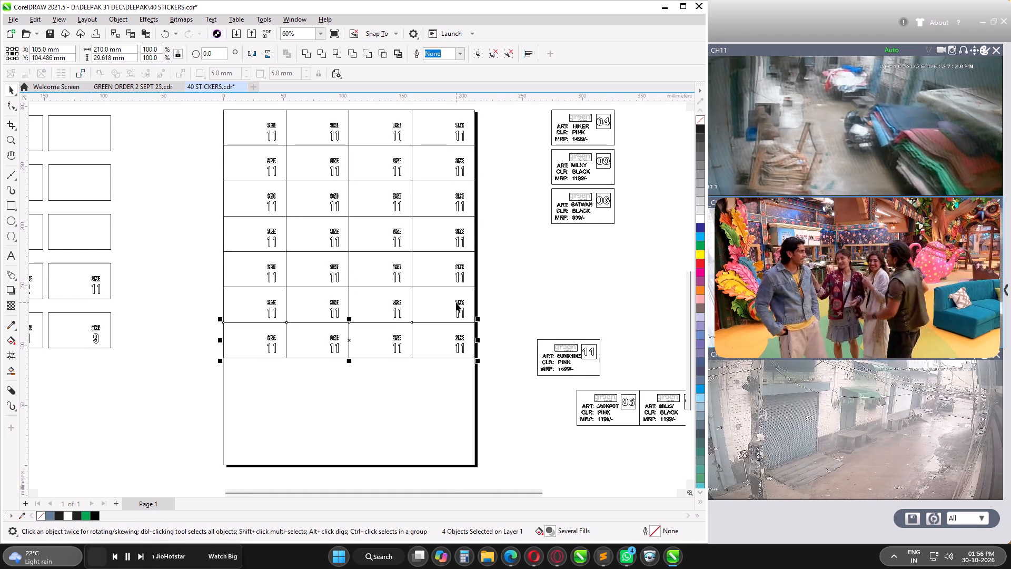
pyautogui.hotkey('ctrl', 'r')
pyautogui.hotkey('ctrl', 'r')
pyautogui.hotkey('ctrl', 'r')
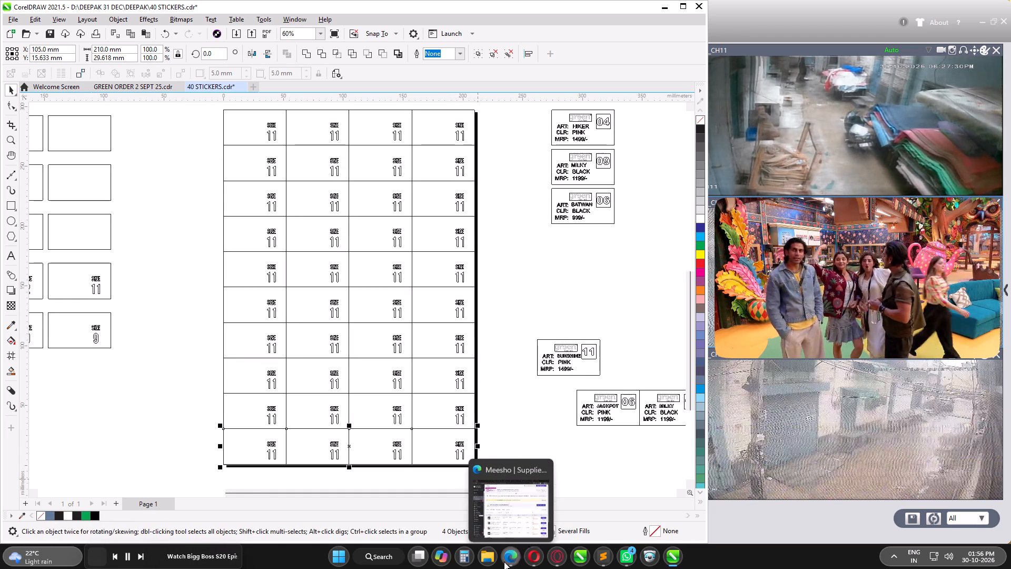
# Calculate 100/40 in Calculator to work out how many sheets are needed.
pyautogui.click(466, 557)
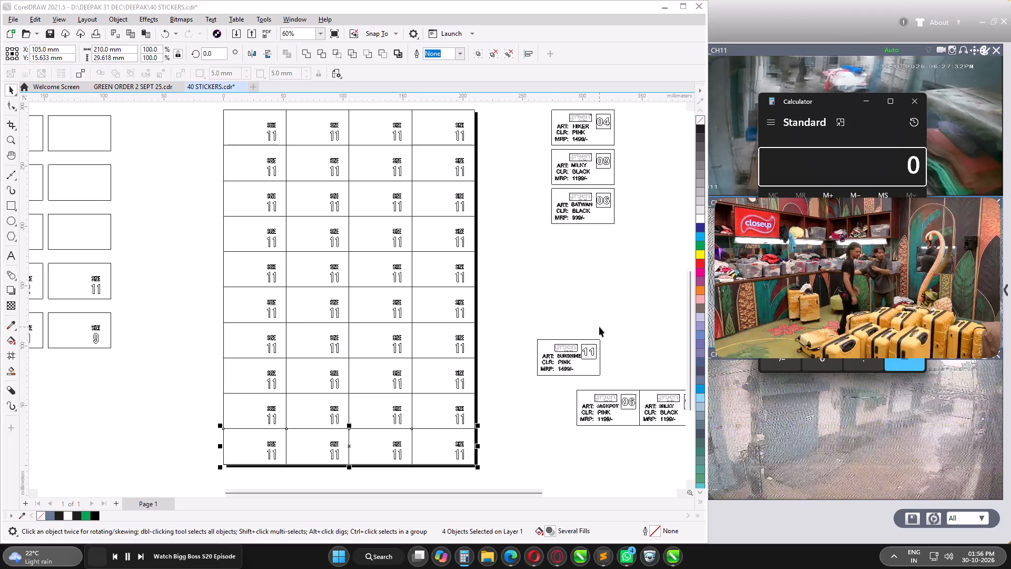
pyautogui.write('100/40')
pyautogui.press('Return')
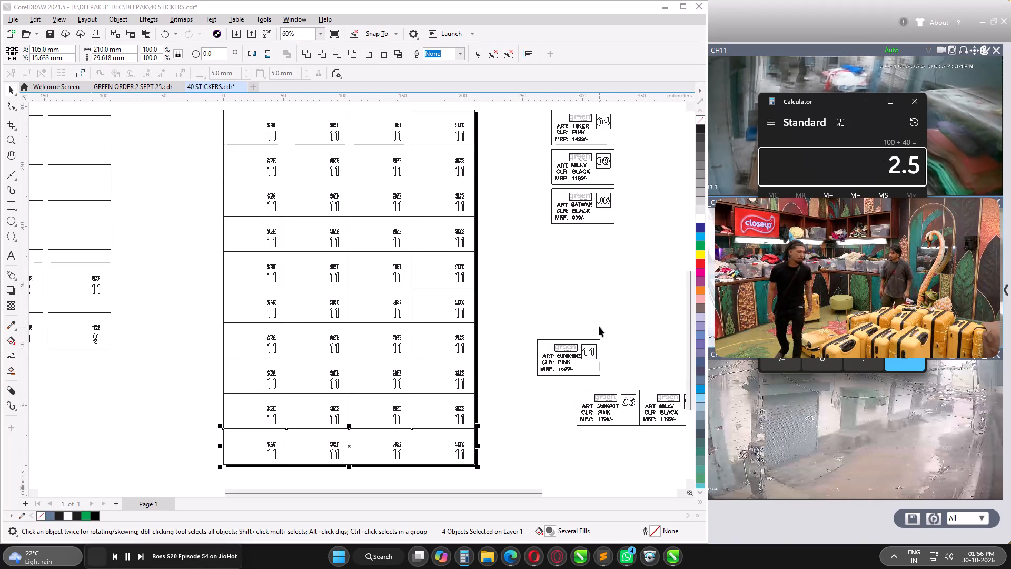
pyautogui.click(866, 100)
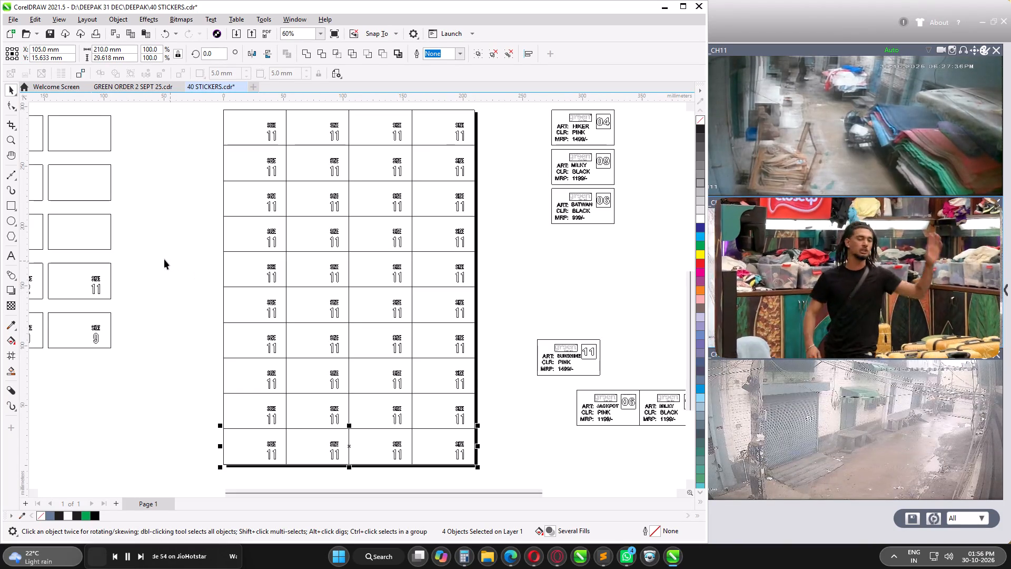
# Set the EPSON L3210 Series printer to print in Color instead of Grayscale.
pyautogui.click(163, 259)
pyautogui.hotkey('ctrl', 'p')
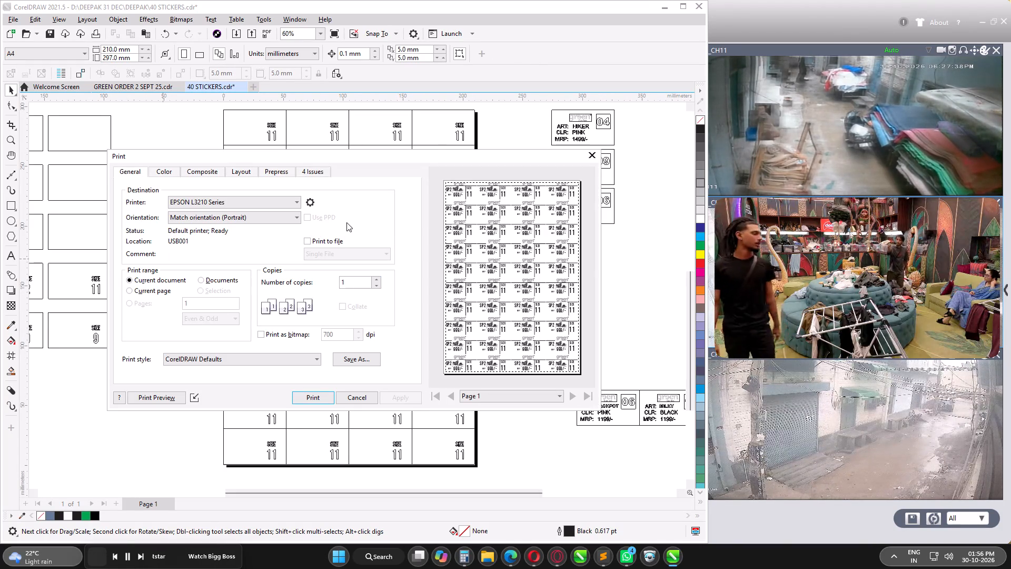
pyautogui.click(310, 200)
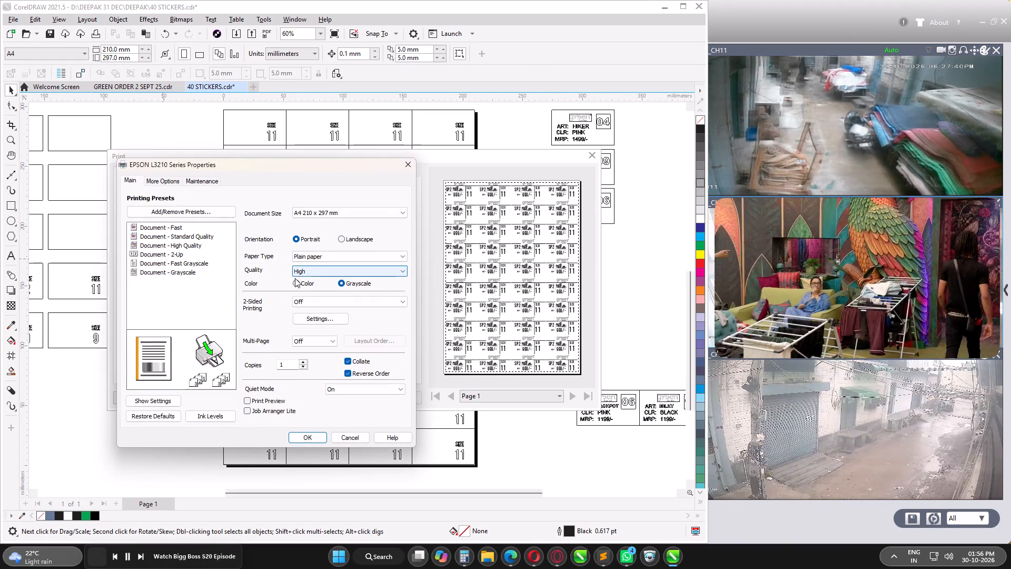
pyautogui.click(294, 285)
pyautogui.click(303, 438)
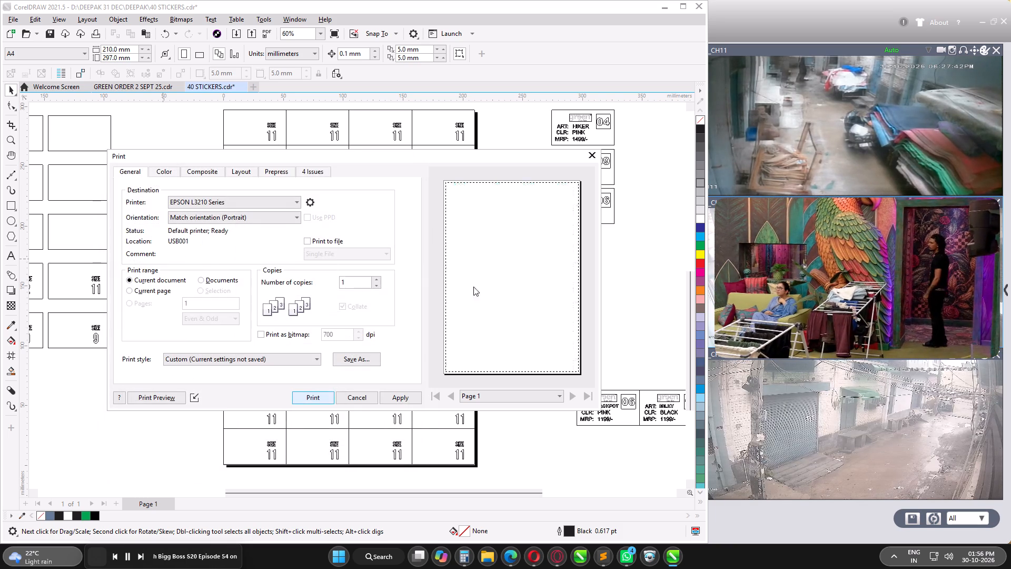
# Check the print preview of the size 11 sticker sheet and print 2 copies.
pyautogui.click(163, 398)
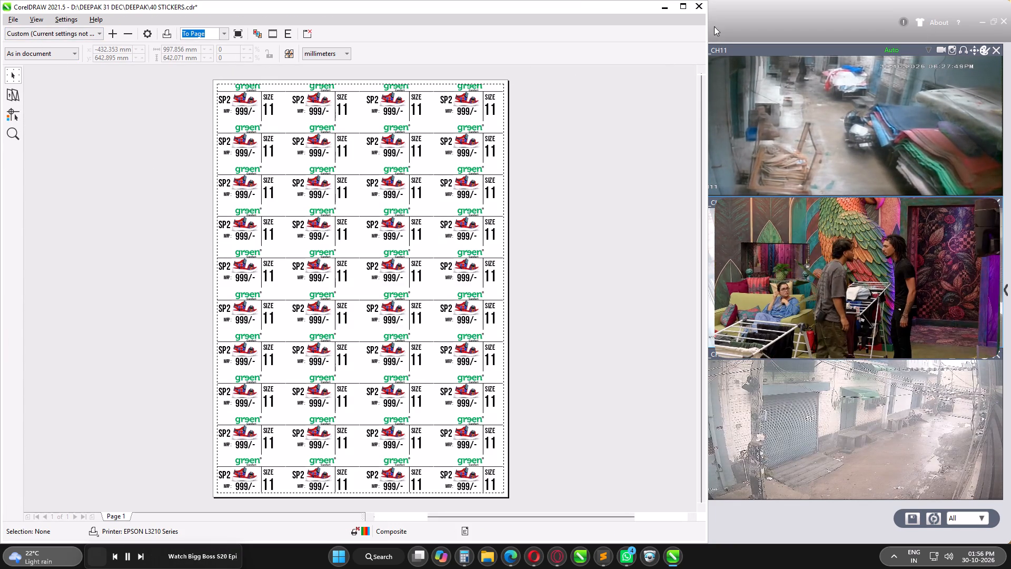
pyautogui.click(698, 9)
pyautogui.moveTo(348, 281); pyautogui.dragTo(307, 280)
pyautogui.press('2')
pyautogui.press('Return')
pyautogui.click(402, 398)
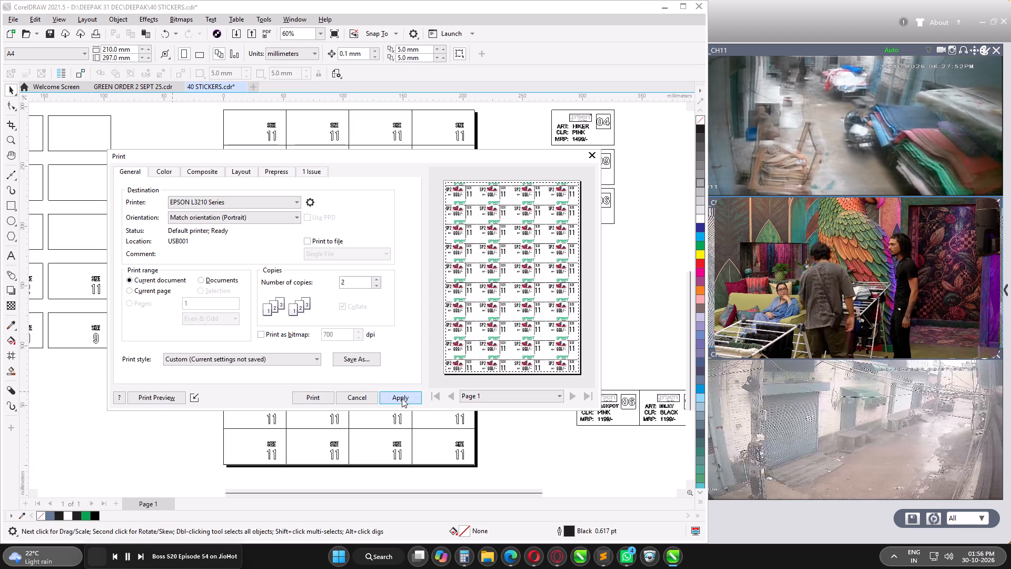
pyautogui.click(305, 398)
# Move the lower five rows of size 11 stickers to the empty area outside the page and group them.
pyautogui.scroll(-3, 288, 305)
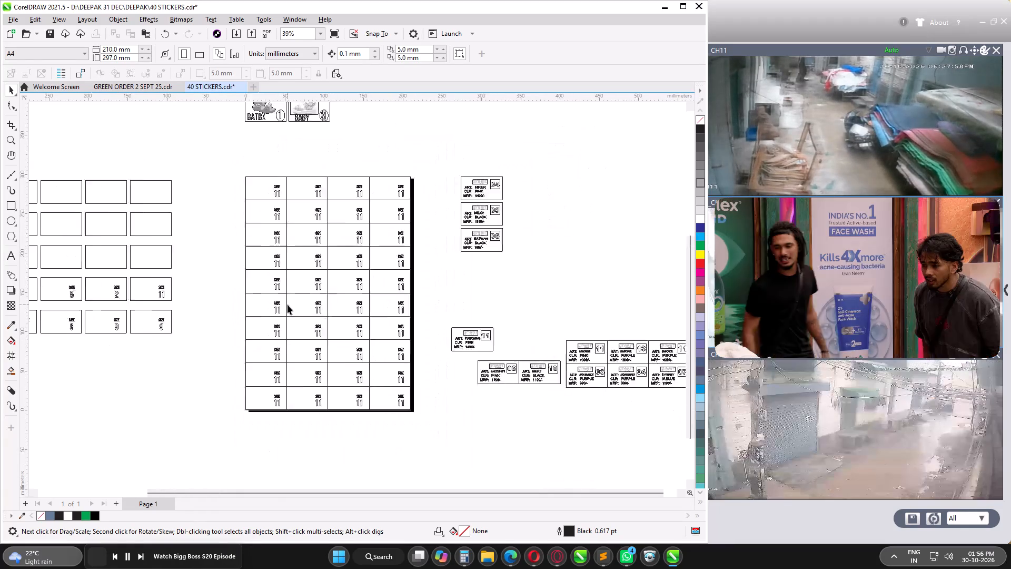
pyautogui.scroll(-1, 288, 305)
pyautogui.moveTo(240, 281); pyautogui.dragTo(422, 431)
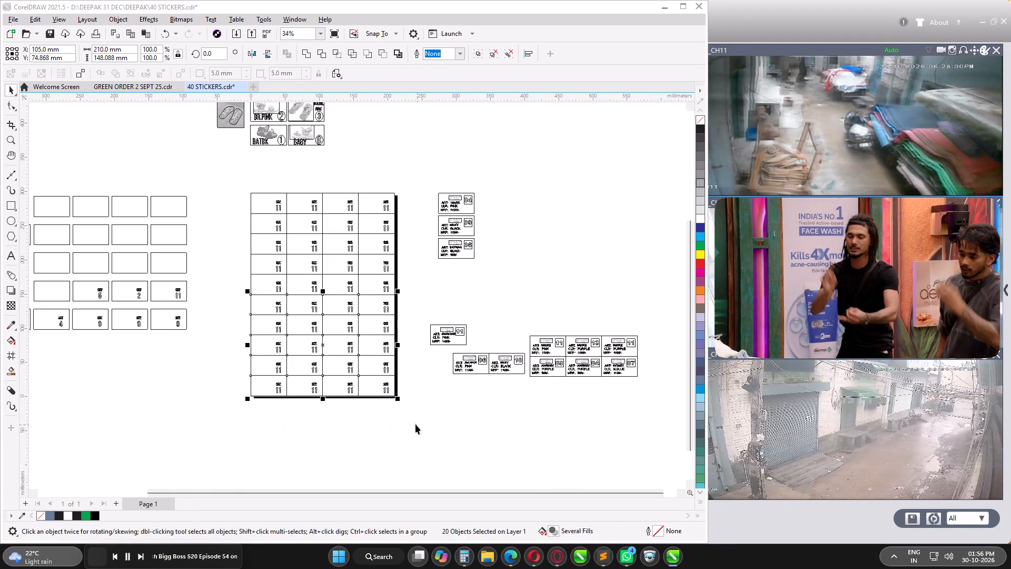
pyautogui.moveTo(403, 426); pyautogui.dragTo(387, 359, button='middle')
pyautogui.scroll(-1, 385, 355)
pyautogui.moveTo(314, 291); pyautogui.dragTo(463, 393)
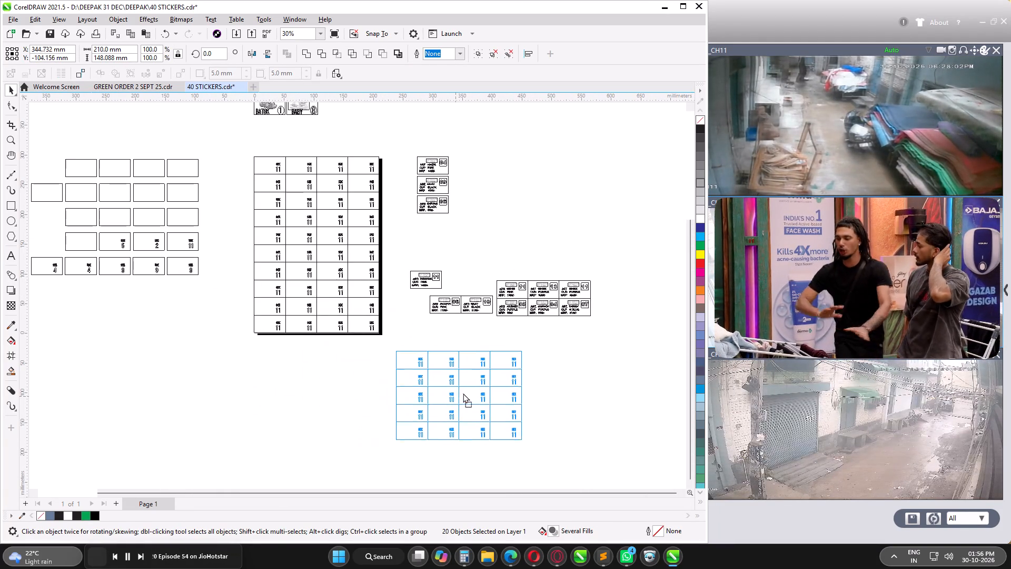
pyautogui.moveTo(463, 393); pyautogui.dragTo(476, 375)
pyautogui.press('g')
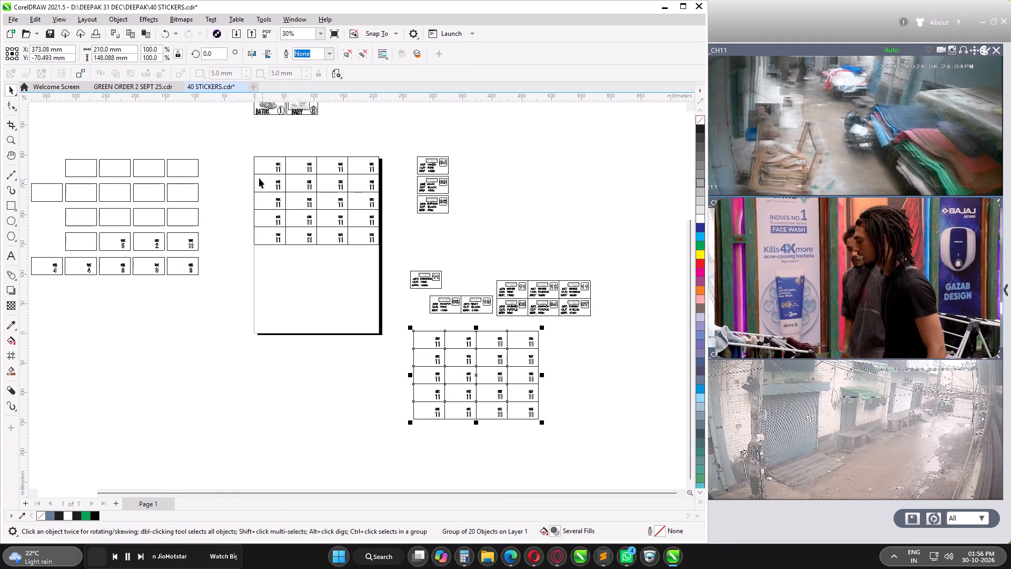
# Delete the size 11 stickers remaining on the page except the one in the page's upper-left corner.
pyautogui.moveTo(246, 165); pyautogui.dragTo(391, 257)
pyautogui.press('Delete')
pyautogui.scroll(5, 285, 152)
pyautogui.moveTo(276, 145); pyautogui.dragTo(292, 170)
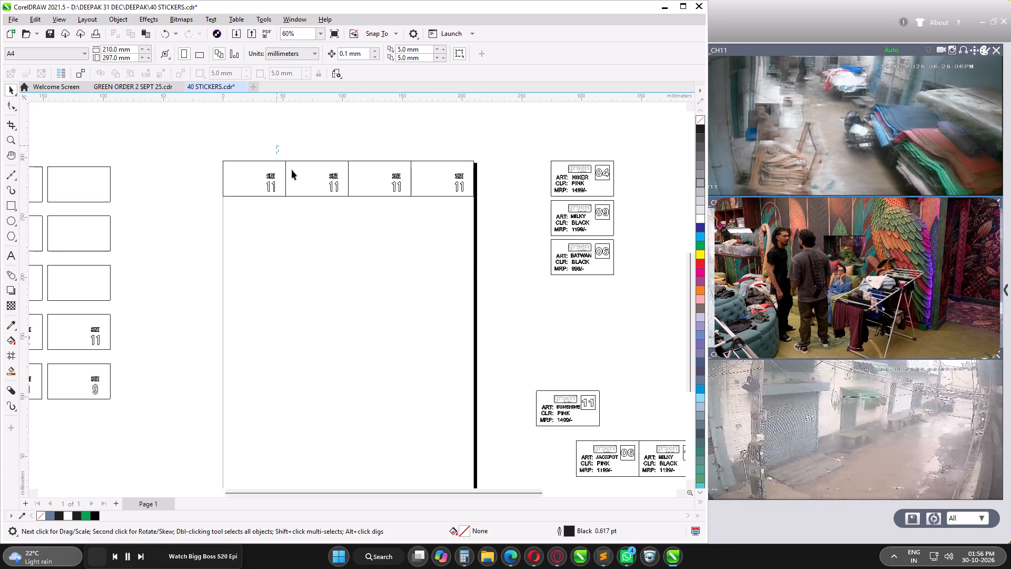
pyautogui.moveTo(292, 170); pyautogui.dragTo(503, 270)
pyautogui.press('Delete')
# Change the remaining sticker's size number to 12.
pyautogui.scroll(10, 255, 187)
pyautogui.press('space')
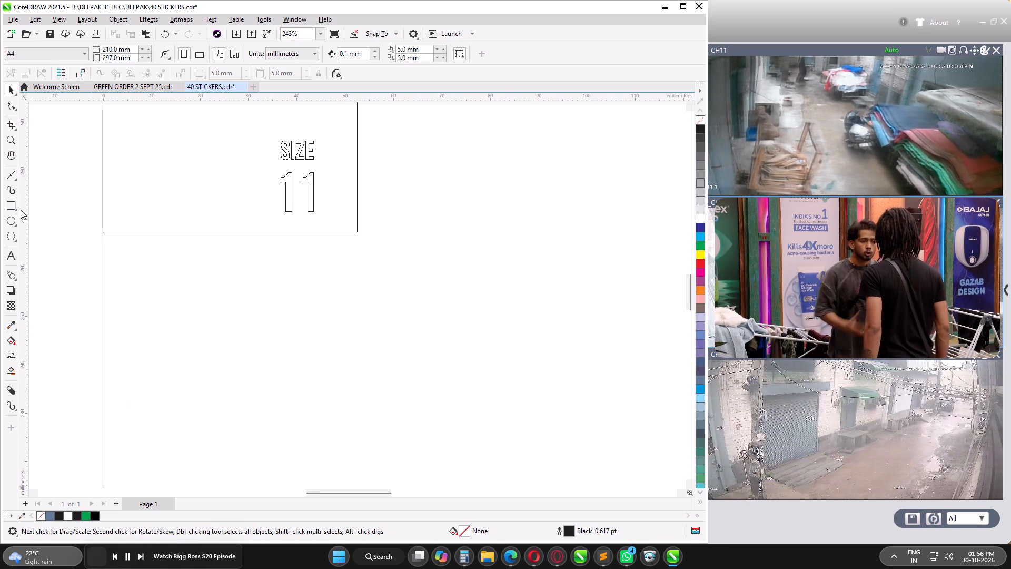
pyautogui.click(6, 259)
pyautogui.scroll(3, 308, 208)
pyautogui.moveTo(298, 187); pyautogui.dragTo(325, 190)
pyautogui.press('2')
pyautogui.scroll(-6, 323, 275)
pyautogui.click(13, 90)
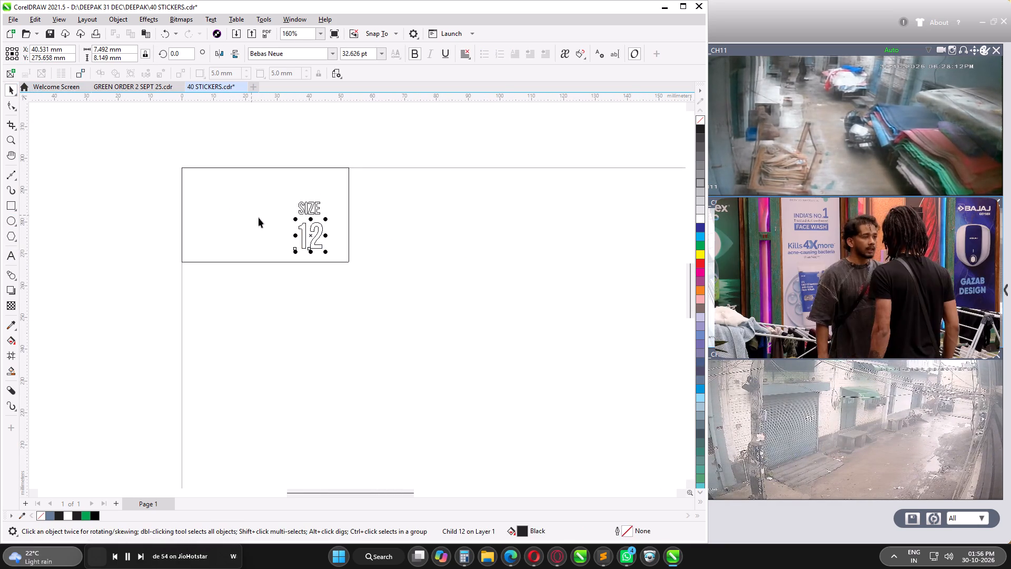
# Duplicate the size 12 sticker edge to edge across the page's top row, making four stickers.
pyautogui.click(258, 210)
pyautogui.moveTo(181, 167); pyautogui.dragTo(348, 169)
pyautogui.keyDown('shift'); pyautogui.rightClick(348, 169); pyautogui.keyUp('shift')
pyautogui.moveTo(480, 297); pyautogui.dragTo(276, 214, button='middle')
pyautogui.scroll(-6, 269, 204)
pyautogui.moveTo(262, 198); pyautogui.dragTo(294, 162, button='middle')
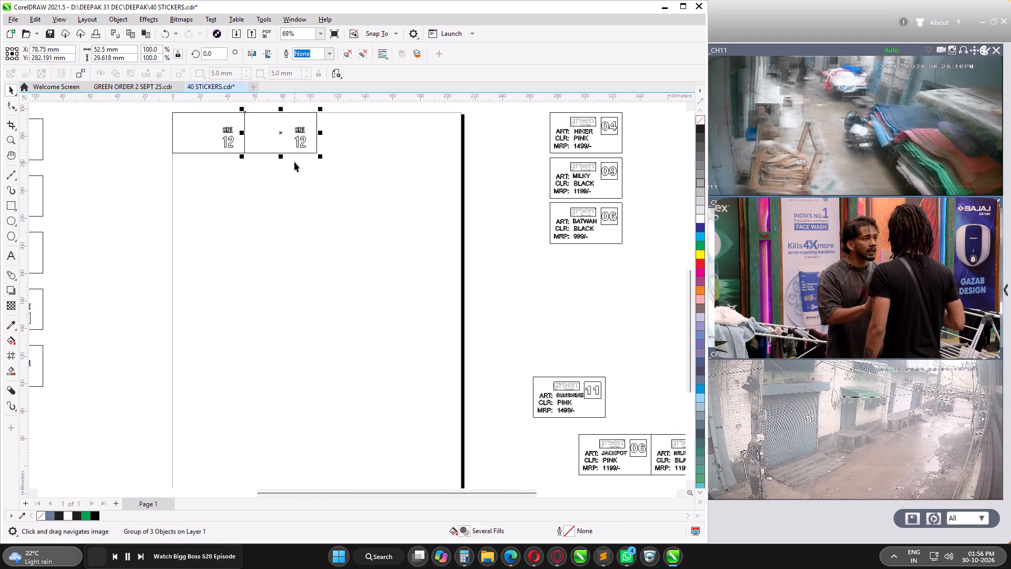
pyautogui.scroll(-1, 294, 162)
pyautogui.hotkey('ctrl', 'r')
pyautogui.hotkey('ctrl', 'r')
# Duplicate the row of four size 12 stickers edge to edge down the page until ten rows fill the sheet.
pyautogui.moveTo(163, 110); pyautogui.dragTo(490, 194)
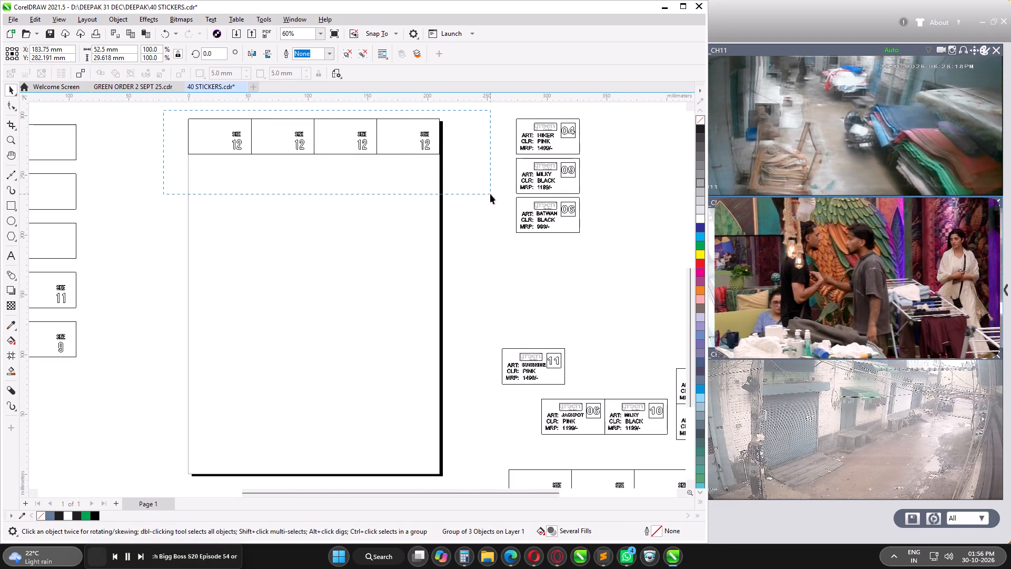
pyautogui.moveTo(490, 194); pyautogui.dragTo(490, 192)
pyautogui.moveTo(440, 120); pyautogui.dragTo(441, 154)
pyautogui.keyDown('shift'); pyautogui.rightClick(441, 154); pyautogui.keyUp('shift')
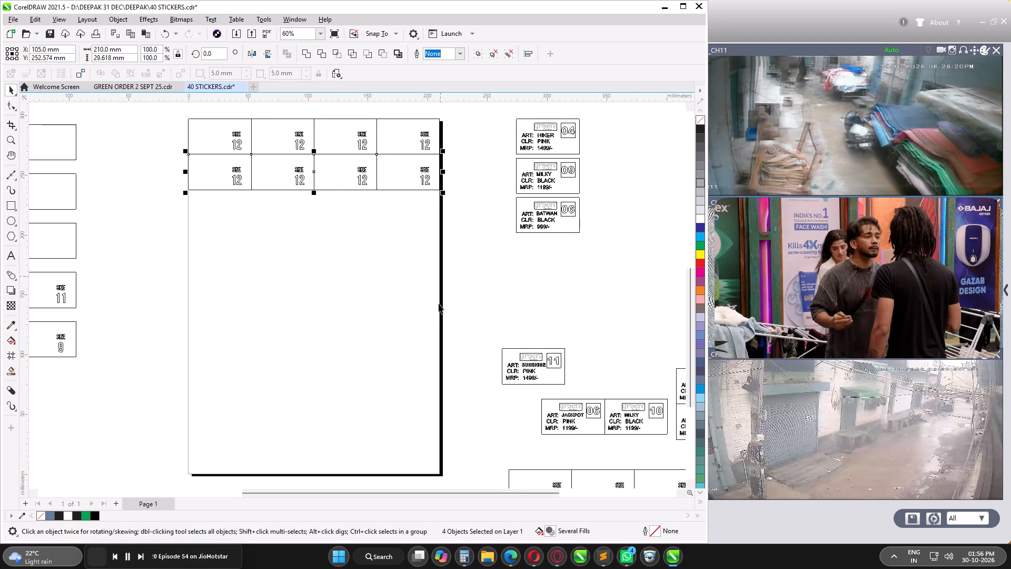
pyautogui.hotkey('ctrl', 'r')
pyautogui.hotkey('ctrl', 'r')
pyautogui.hotkey('ctrl', 'r')
pyautogui.hotkey('ctrl', 'r')
pyautogui.hotkey('ctrl', 'r')
pyautogui.hotkey('ctrl', 'r')
pyautogui.hotkey('ctrl', 'r')
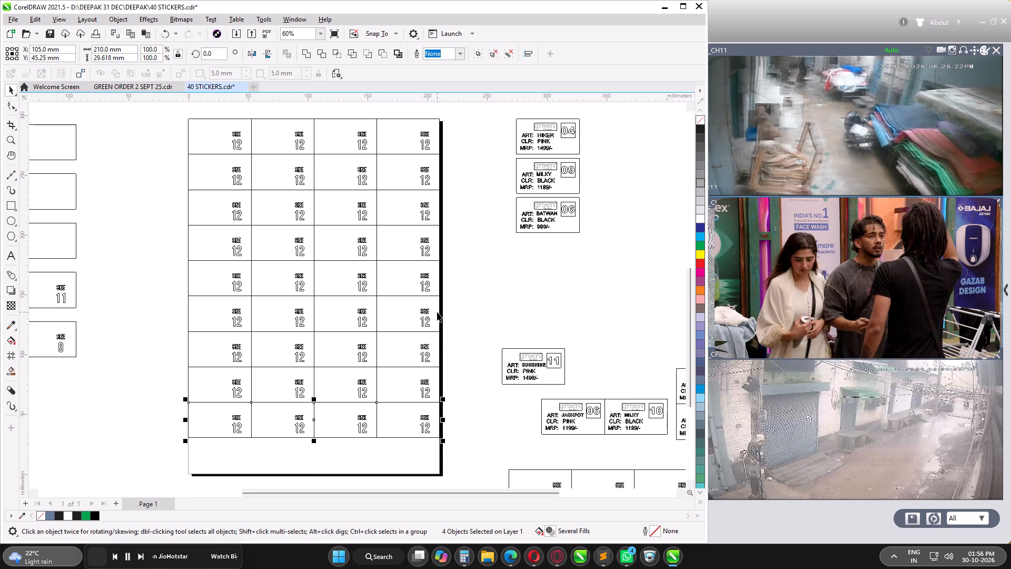
pyautogui.hotkey('ctrl', 'r')
# Open the print settings for the size 12 sticker sheet.
pyautogui.hotkey('ctrl', 'p')
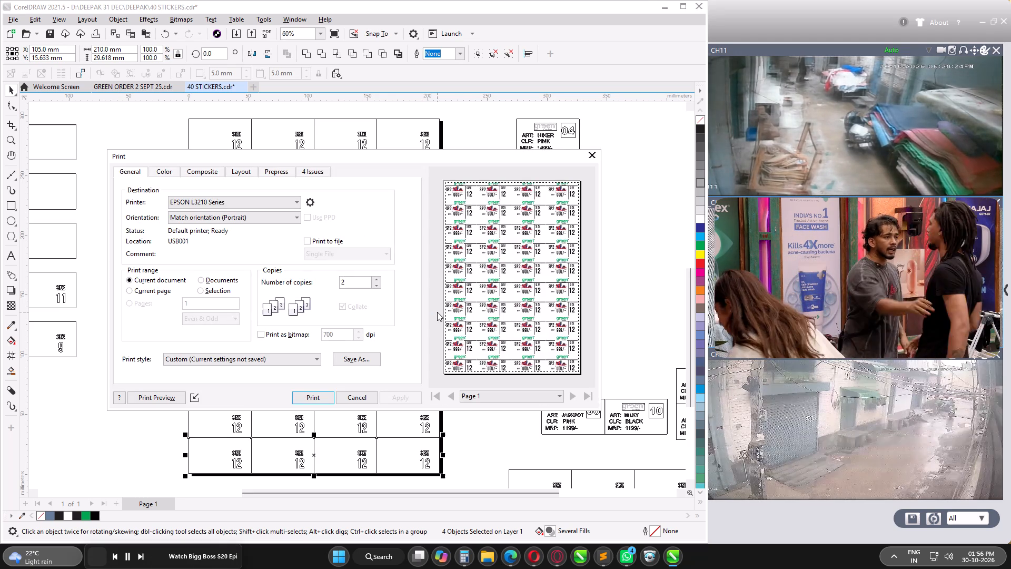
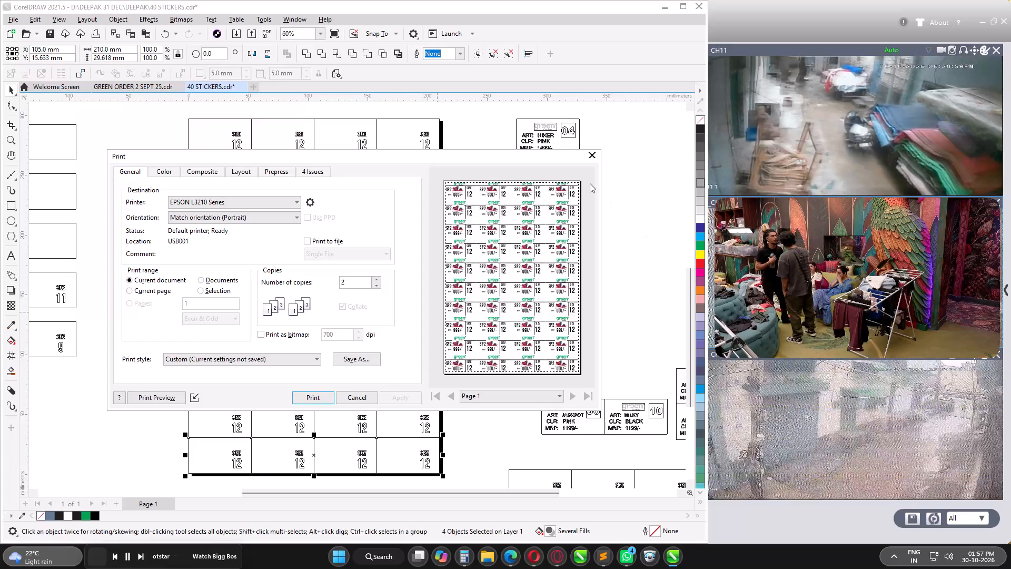
# Leave the print settings and undo the size 12 edits back to the full sheet of size 11 stickers.
pyautogui.click(592, 155)
pyautogui.click(477, 323)
pyautogui.hotkey('ctrl', 'z')
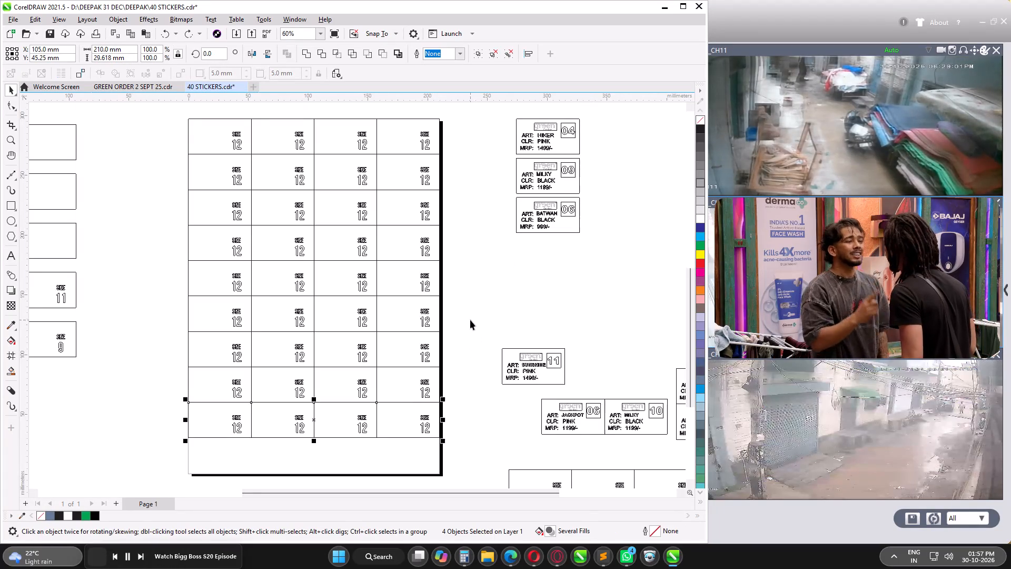
pyautogui.hotkey('ctrl', 'z')
pyautogui.hotkey('ctrl', 'z')
pyautogui.hotkey('ctrl', 'z')
pyautogui.hotkey('ctrl', 'z')
pyautogui.hotkey('ctrl', 'z')
pyautogui.hotkey('ctrl', 'z')
pyautogui.hotkey('ctrl', 'z')
pyautogui.hotkey('ctrl', 'z')
pyautogui.hotkey('ctrl', 'z')
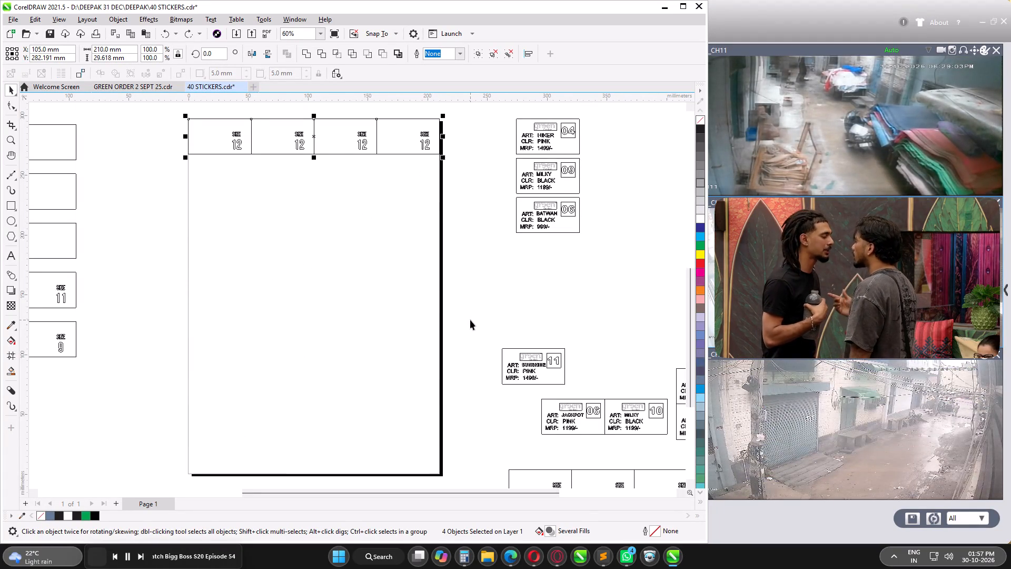
pyautogui.hotkey('ctrl', 'z')
pyautogui.hotkey('ctrl', 'z')
pyautogui.hotkey('ctrl', 'z')
pyautogui.hotkey('ctrl', 'z')
pyautogui.hotkey('ctrl', 'z')
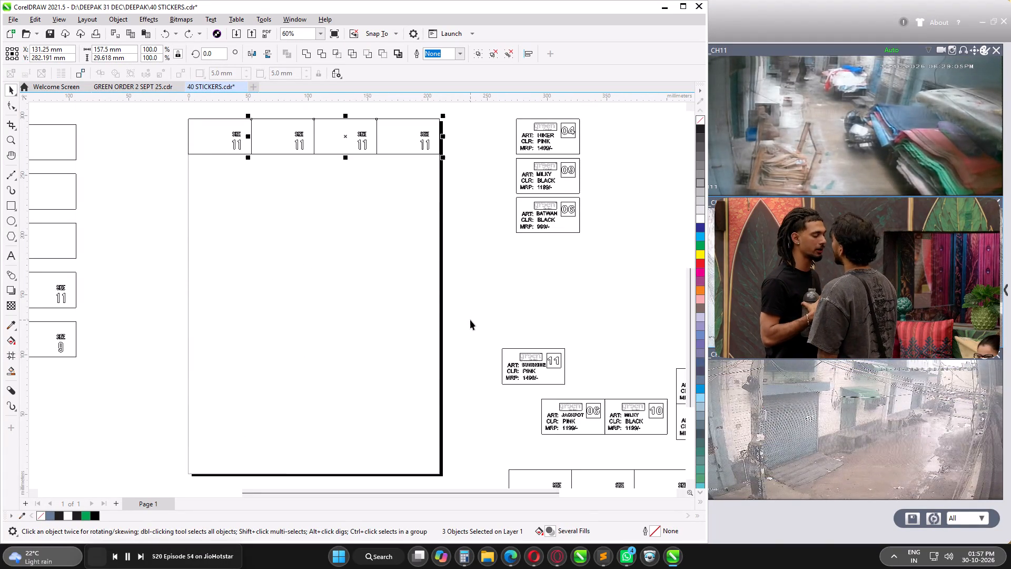
pyautogui.hotkey('ctrl', 'z')
pyautogui.hotkey('ctrl', 'z')
pyautogui.hotkey('ctrl', 'z')
# Print two copies of the size 11 sticker sheet on the EPSON L3210 Series, checking the printer's queue first.
pyautogui.hotkey('ctrl', 'p')
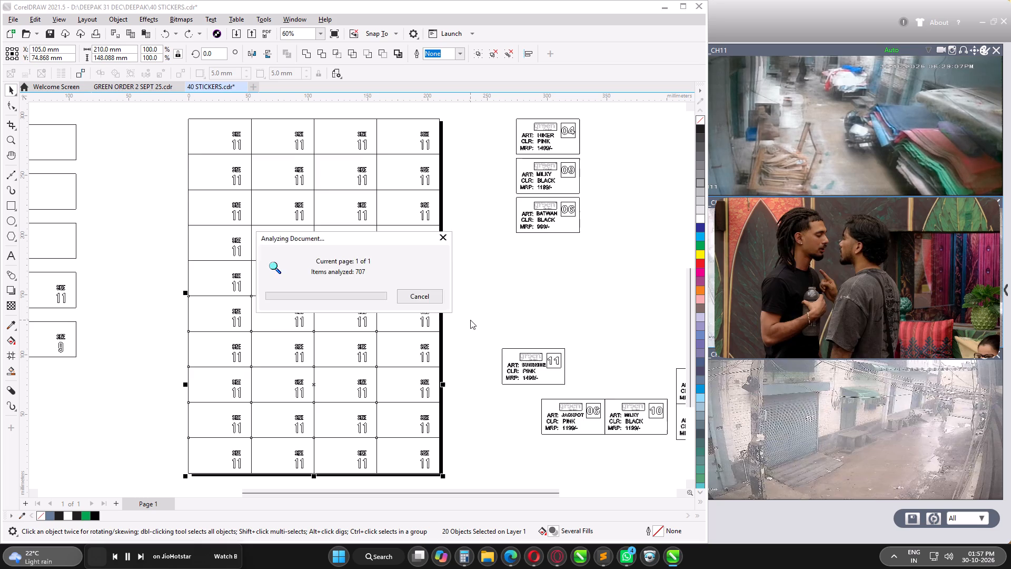
pyautogui.click(897, 554)
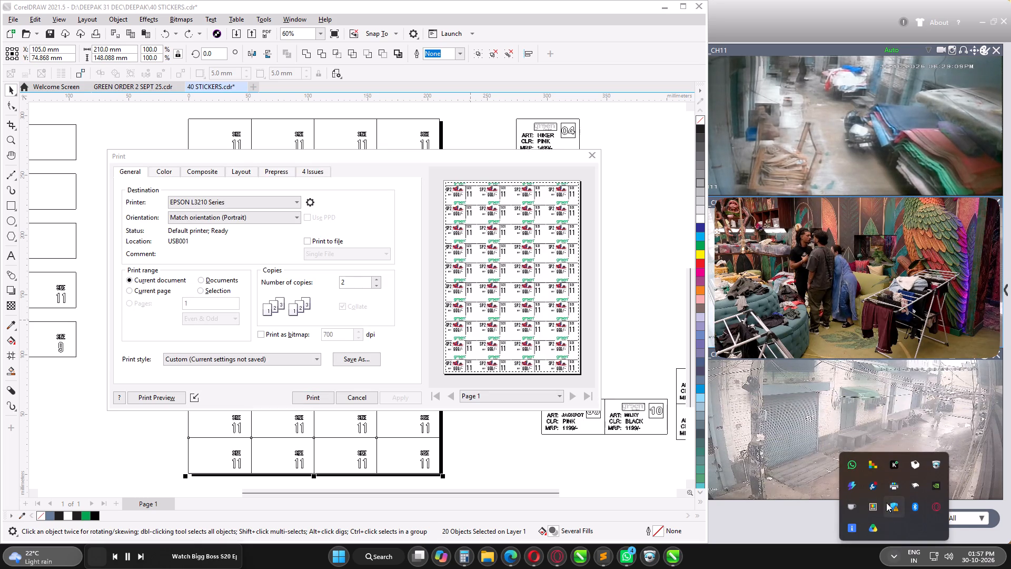
pyautogui.doubleClick(895, 490)
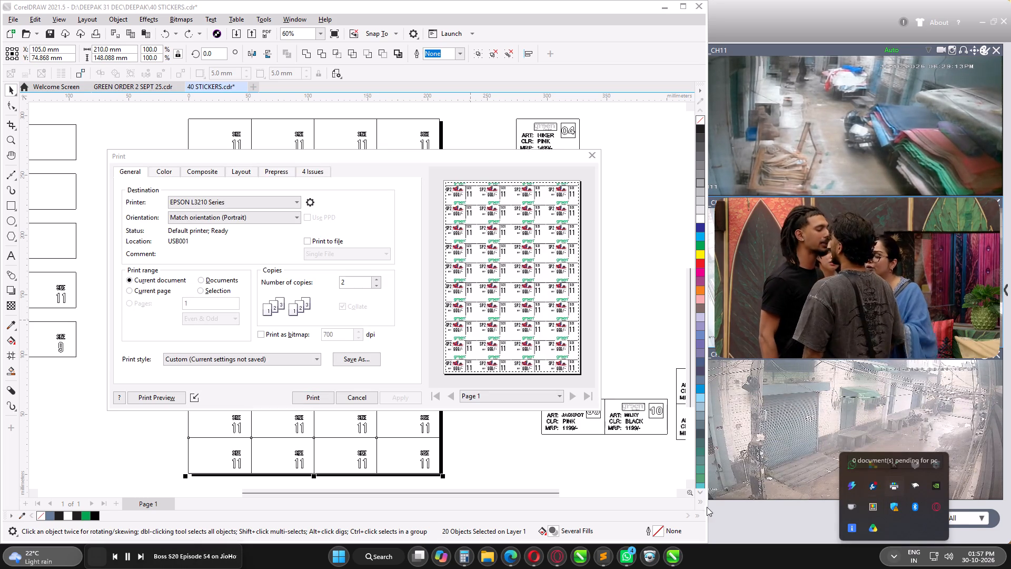
pyautogui.click(414, 347)
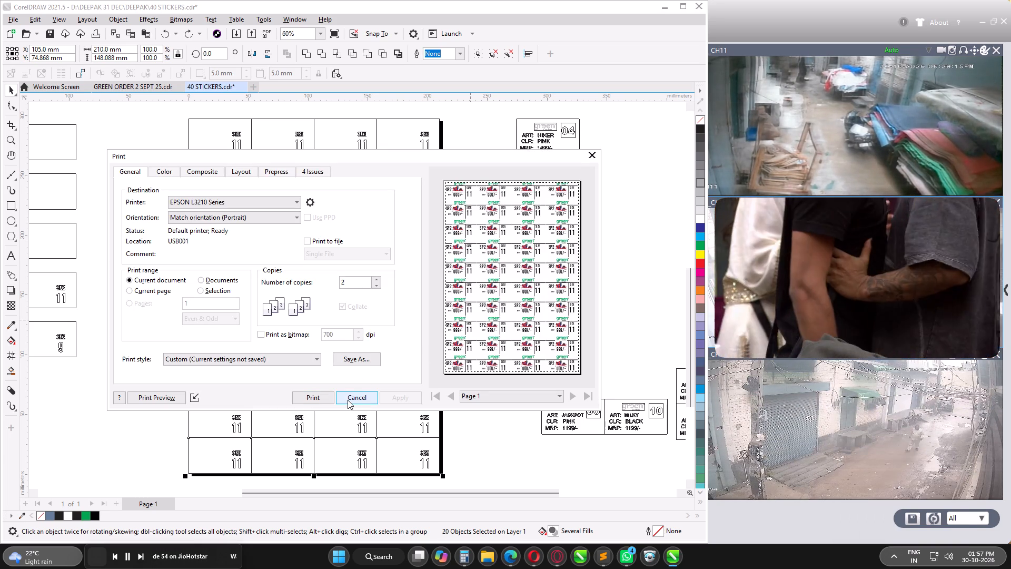
pyautogui.click(315, 398)
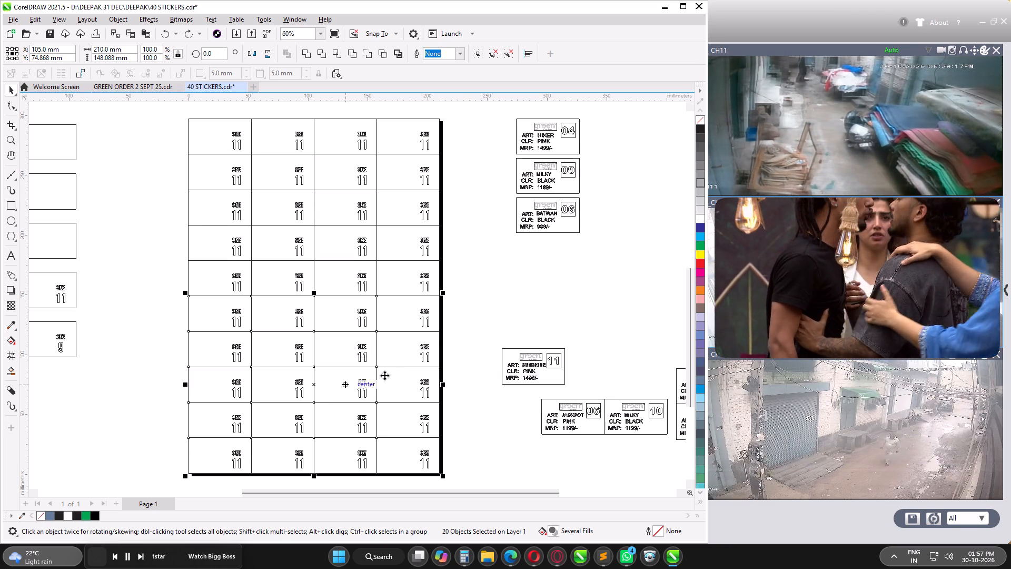
# Redo the undone edits up to the full ten-row sheet of size 12 stickers.
pyautogui.click(487, 300)
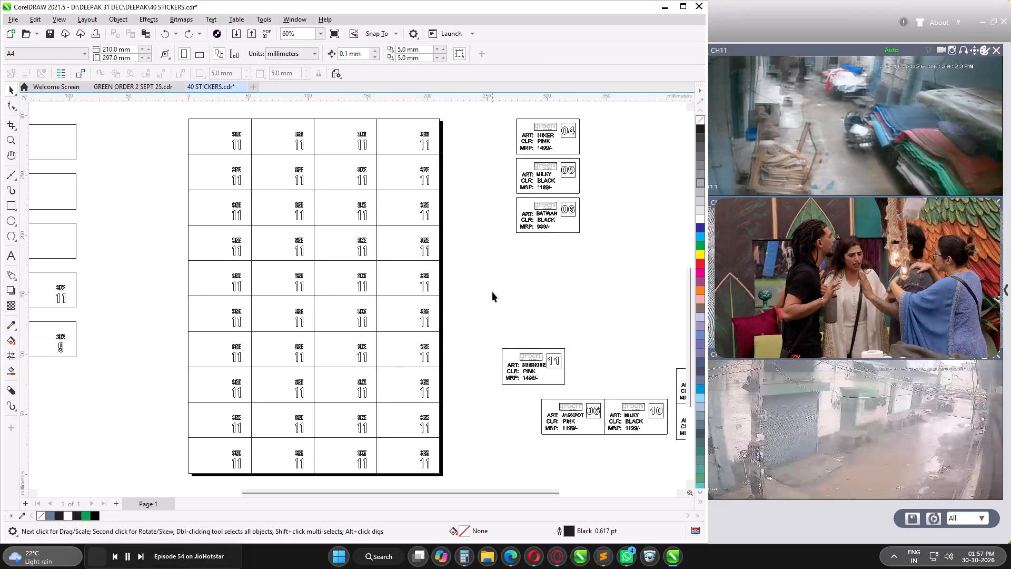
pyautogui.click(492, 292)
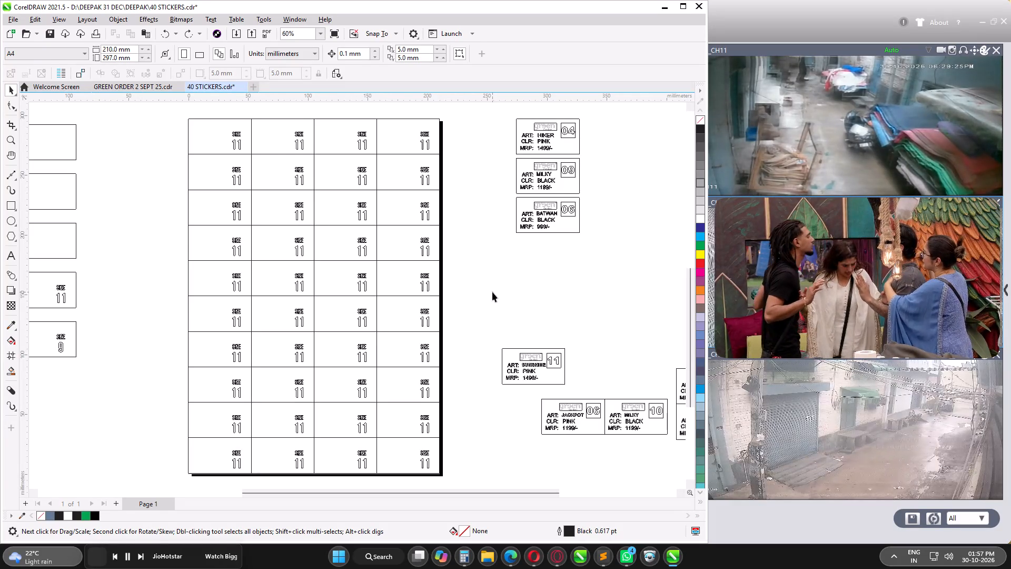
pyautogui.hotkey('ctrl', 'shift', 'z')
pyautogui.hotkey('ctrl', 'shift', 'z')
pyautogui.hotkey('ctrl', 'shift', 'z')
pyautogui.hotkey('ctrl', 'shift', 'z')
pyautogui.hotkey('ctrl', 'shift', 'z')
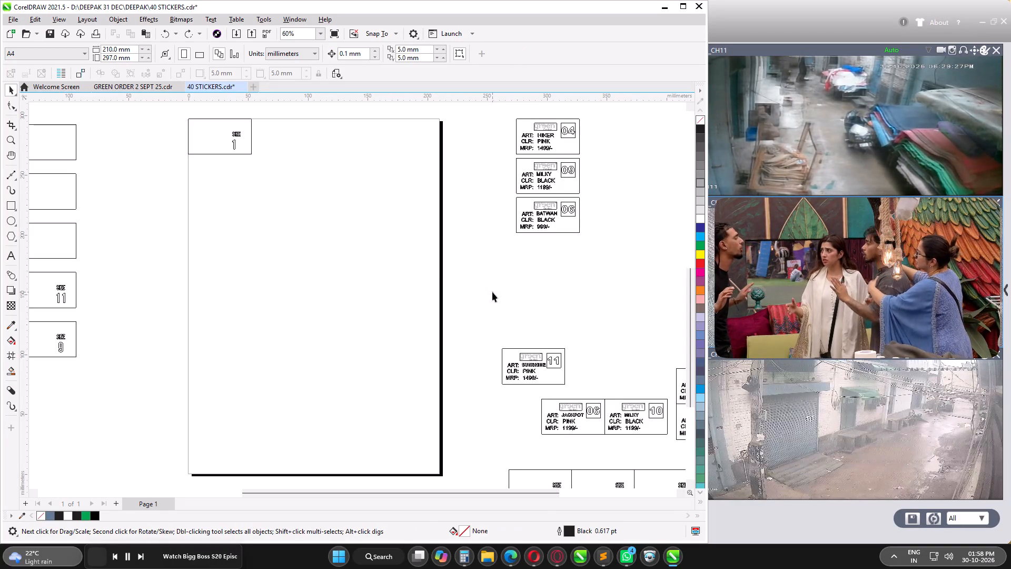
pyautogui.hotkey('ctrl', 'shift', 'z')
pyautogui.hotkey('ctrl', 'shift', 'z')
pyautogui.hotkey('ctrl', 'shift', 'z')
pyautogui.hotkey('ctrl', 'shift', 'z')
pyautogui.hotkey('ctrl', 'shift', 'z')
pyautogui.hotkey('ctrl', 'shift', 'z')
pyautogui.hotkey('ctrl', 'shift', 'z')
pyautogui.hotkey('ctrl', 'shift', 'z')
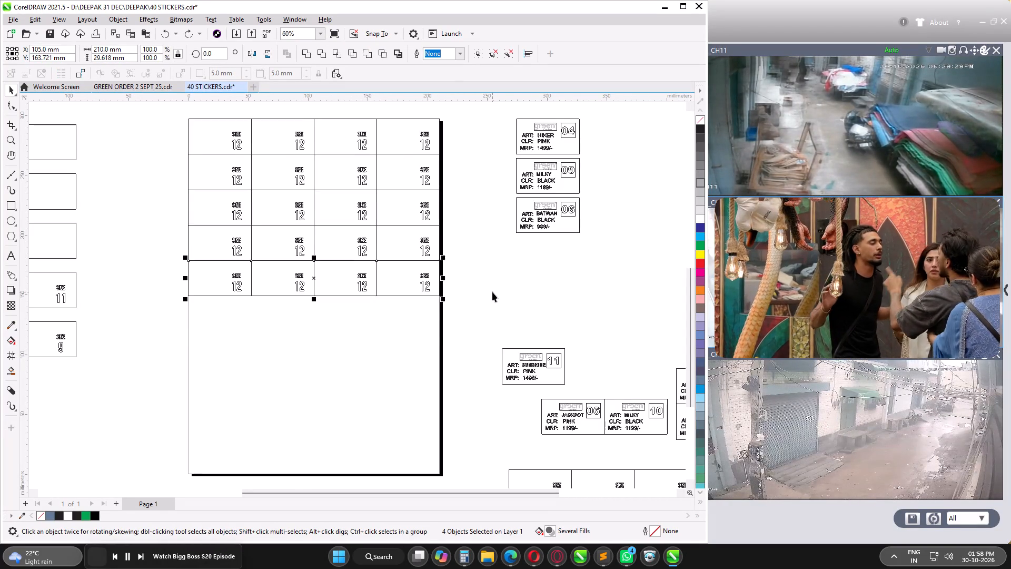
pyautogui.hotkey('ctrl', 'shift', 'z')
pyautogui.hotkey('ctrl', 'shift', 'z')
pyautogui.hotkey('ctrl', 'shift', 'z')
pyautogui.hotkey('ctrl', 'shift', 'z')
pyautogui.hotkey('ctrl', 'shift', 'z')
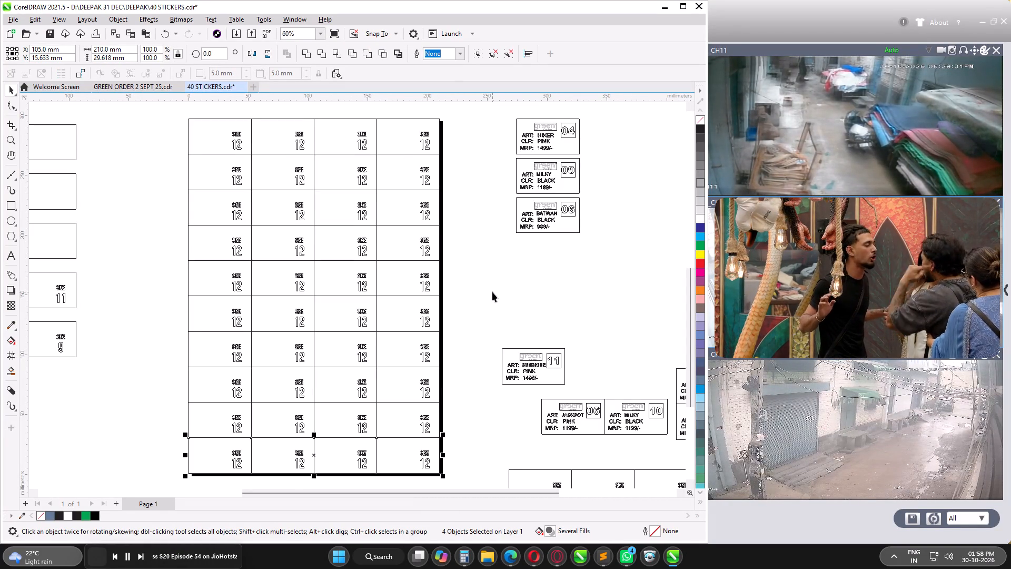
# Print two copies of the size 12 sticker sheet on the EPSON L3210 Series.
pyautogui.hotkey('ctrl', 'p')
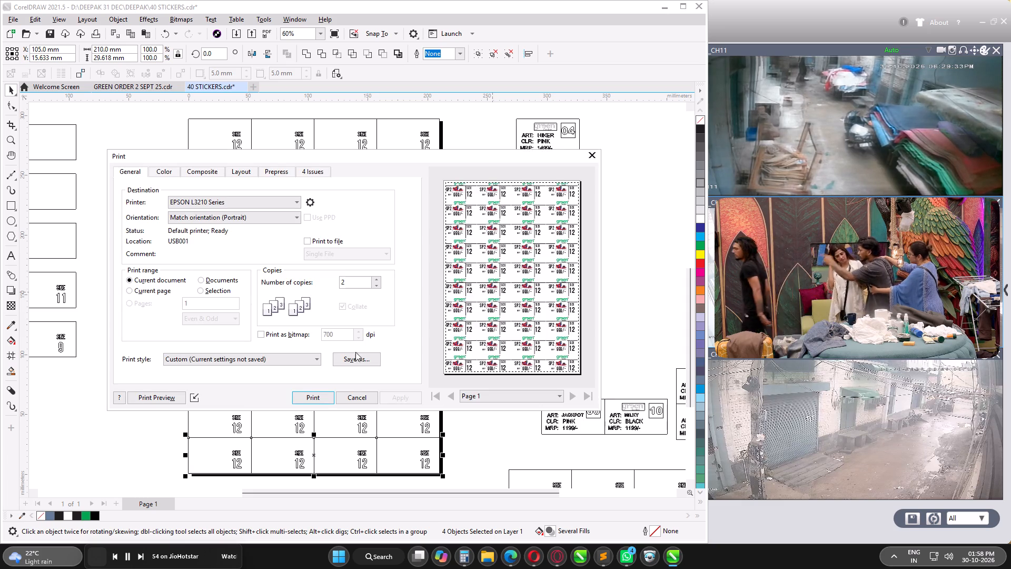
pyautogui.click(308, 397)
# Move the bottom five rows of size 12 stickers off the page to just below the size 11 block and group them.
pyautogui.scroll(-4, 219, 291)
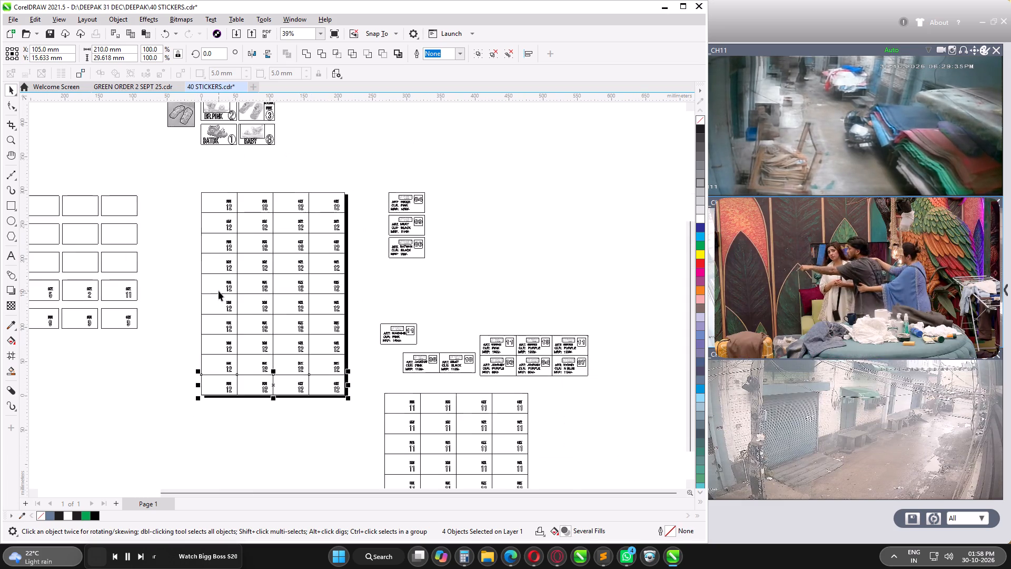
pyautogui.moveTo(219, 311); pyautogui.dragTo(219, 256, button='middle')
pyautogui.moveTo(194, 230); pyautogui.dragTo(361, 368)
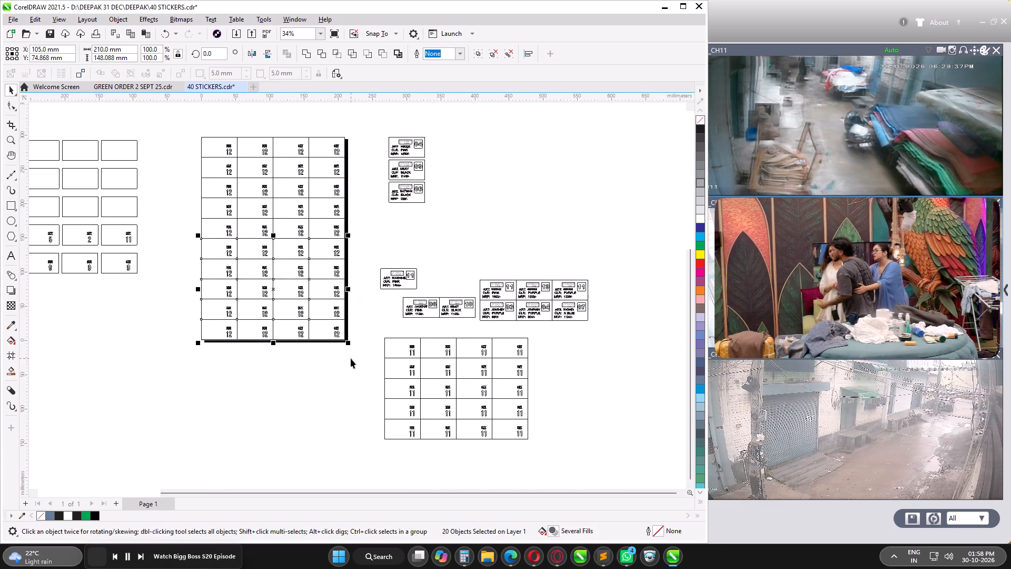
pyautogui.moveTo(292, 347); pyautogui.dragTo(263, 269, button='middle')
pyautogui.moveTo(207, 180); pyautogui.dragTo(398, 388)
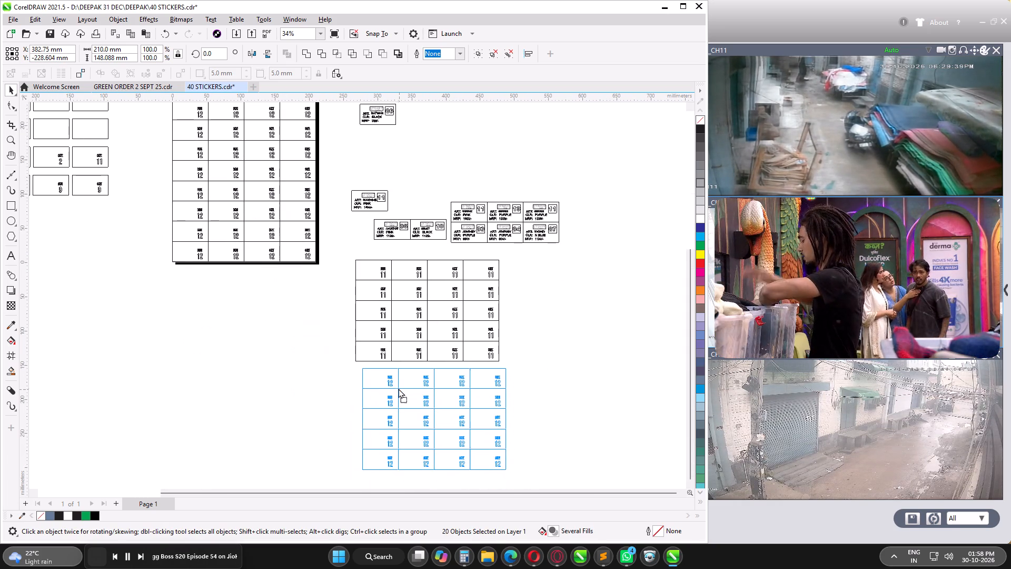
pyautogui.moveTo(398, 388); pyautogui.dragTo(394, 385)
pyautogui.press('g')
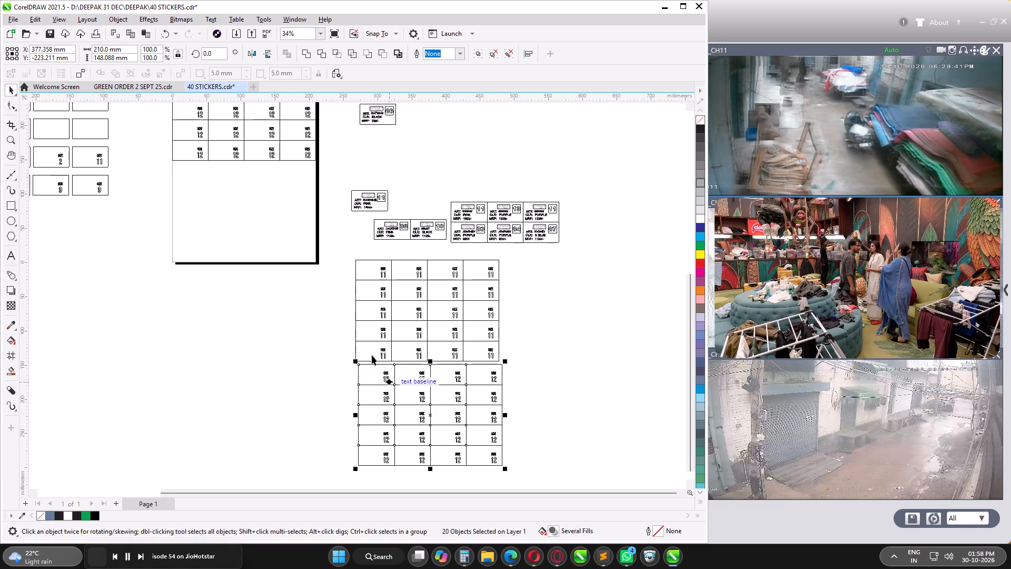
# Delete the size 12 stickers left on the page except the first one in the top row.
pyautogui.moveTo(223, 178); pyautogui.dragTo(219, 322, button='middle')
pyautogui.scroll(3, 176, 250)
pyautogui.moveTo(143, 205); pyautogui.dragTo(393, 384)
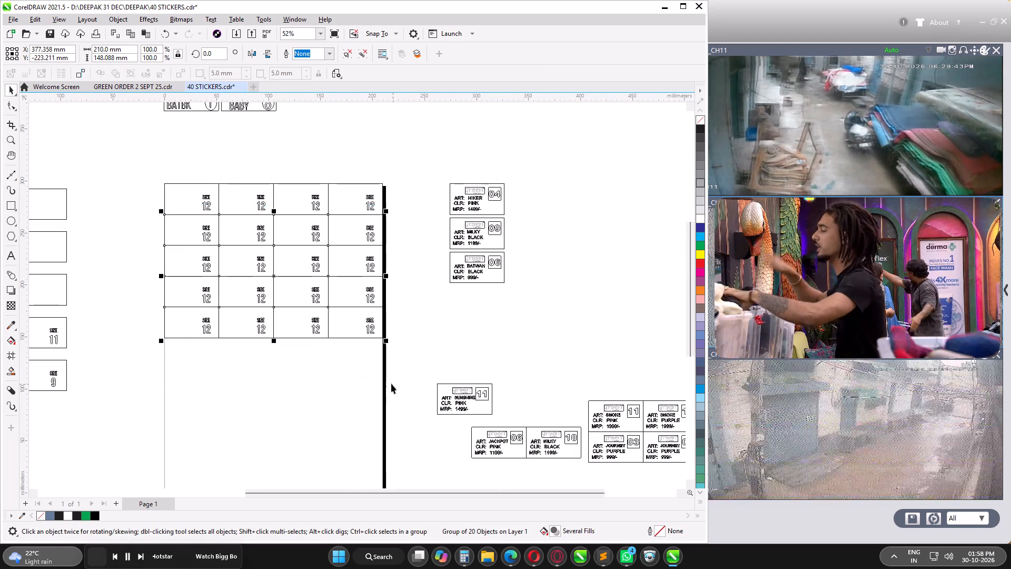
pyautogui.press('Delete')
pyautogui.moveTo(197, 160); pyautogui.dragTo(409, 261)
pyautogui.press('Delete')
# Change the remaining sticker's size number to 13.
pyautogui.scroll(4, 191, 193)
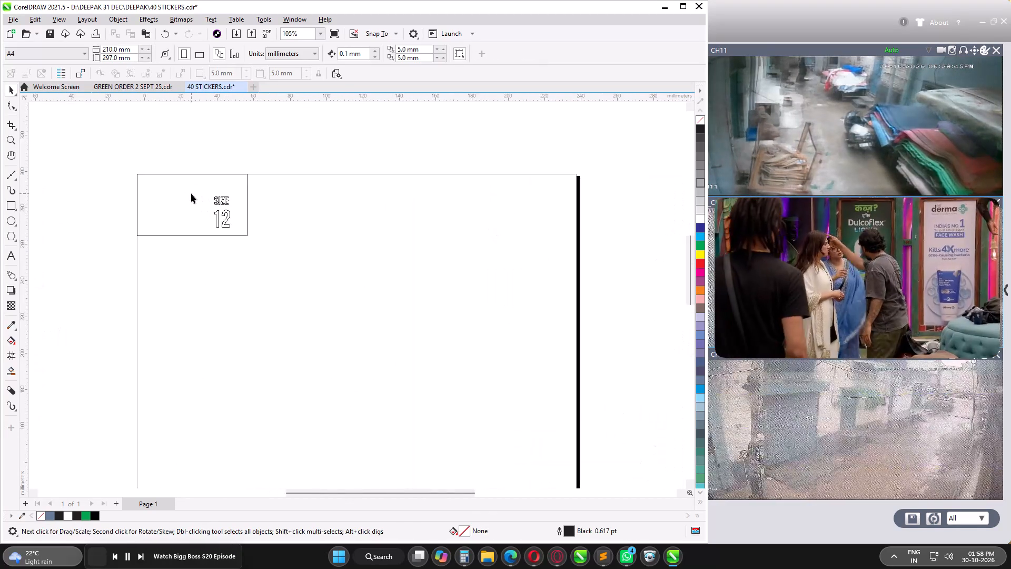
pyautogui.scroll(5, 191, 193)
pyautogui.press('space')
pyautogui.moveTo(237, 214); pyautogui.dragTo(264, 221)
pyautogui.press('3')
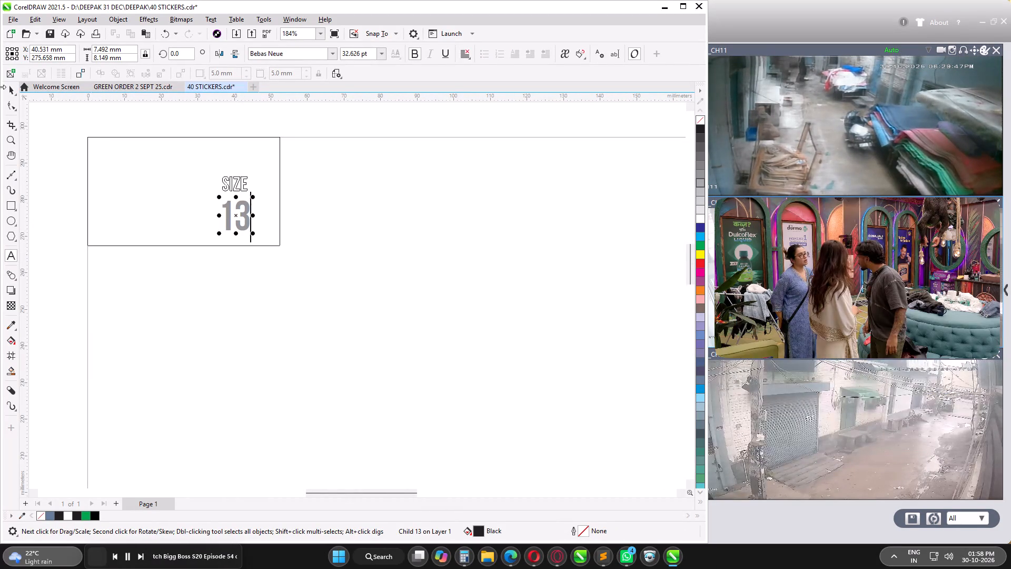
pyautogui.click(7, 93)
# Duplicate the size 13 sticker edge to edge across the page's top row, making four stickers.
pyautogui.scroll(-4, 138, 174)
pyautogui.click(131, 171)
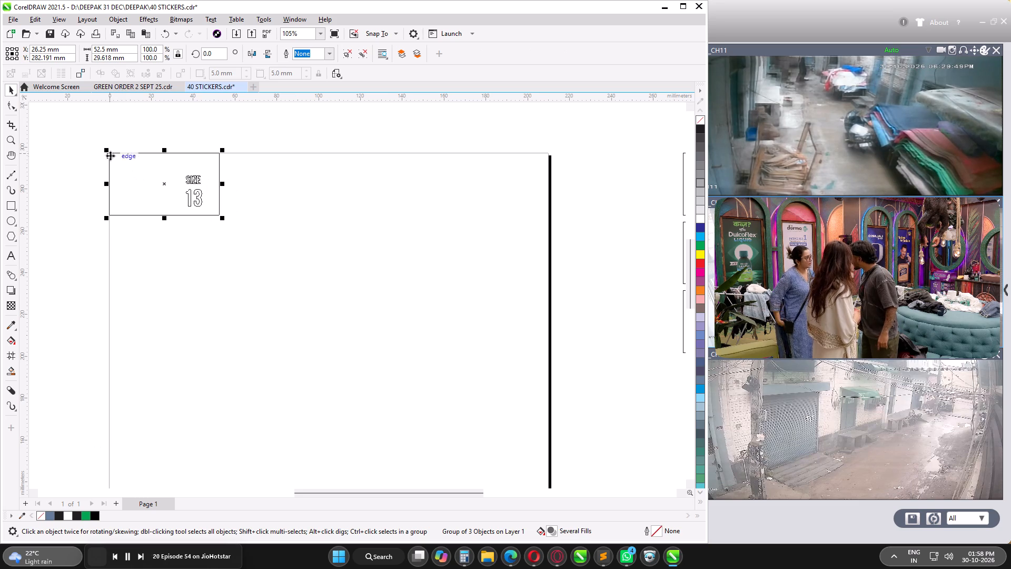
pyautogui.moveTo(109, 154); pyautogui.dragTo(217, 155)
pyautogui.keyDown('shift'); pyautogui.rightClick(217, 155); pyautogui.keyUp('shift')
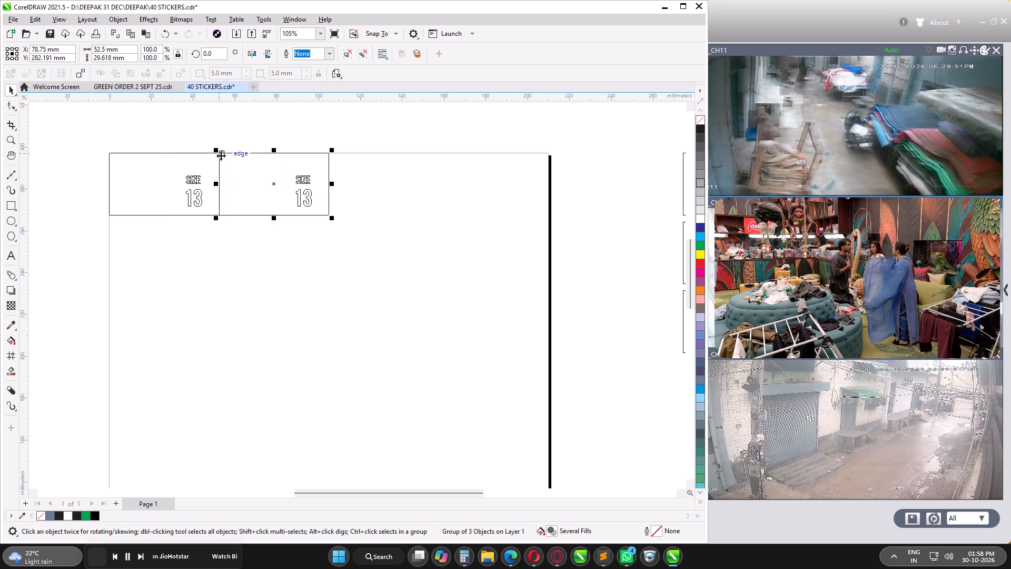
pyautogui.hotkey('ctrl', 'r')
pyautogui.hotkey('ctrl', 'r')
# Duplicate the row of four size 13 stickers edge to edge down the page until ten rows fill the sheet.
pyautogui.moveTo(254, 238); pyautogui.dragTo(217, 187, button='middle')
pyautogui.scroll(-4, 215, 182)
pyautogui.moveTo(114, 120); pyautogui.dragTo(394, 204)
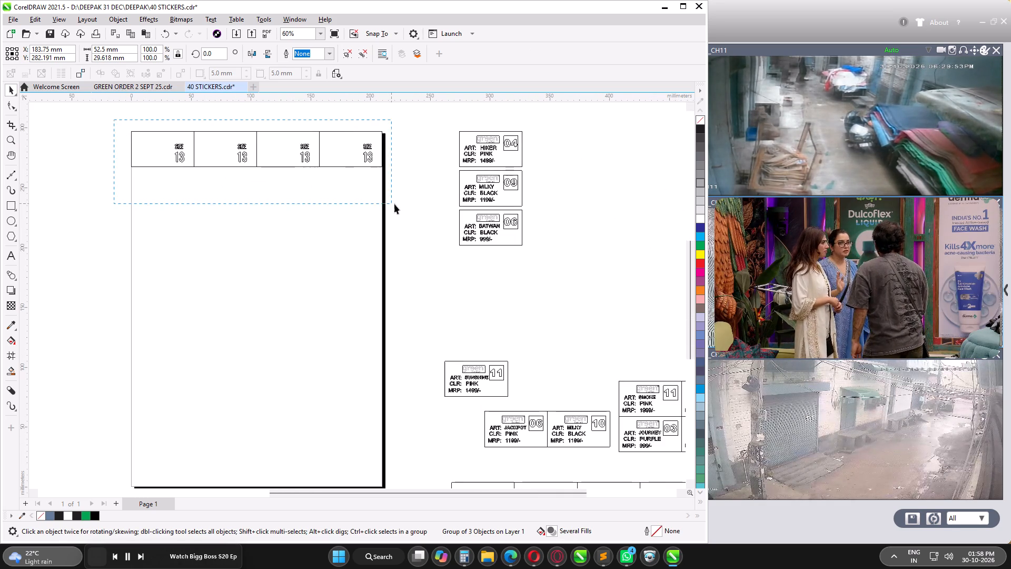
pyautogui.moveTo(394, 204); pyautogui.dragTo(399, 200)
pyautogui.moveTo(380, 132); pyautogui.dragTo(381, 166)
pyautogui.keyDown('shift'); pyautogui.rightClick(381, 166); pyautogui.keyUp('shift')
pyautogui.hotkey('ctrl', 'r')
pyautogui.hotkey('ctrl', 'r')
pyautogui.hotkey('ctrl', 'r')
pyautogui.hotkey('ctrl', 'r')
pyautogui.hotkey('ctrl', 'r')
pyautogui.hotkey('ctrl', 'r')
pyautogui.hotkey('ctrl', 'r')
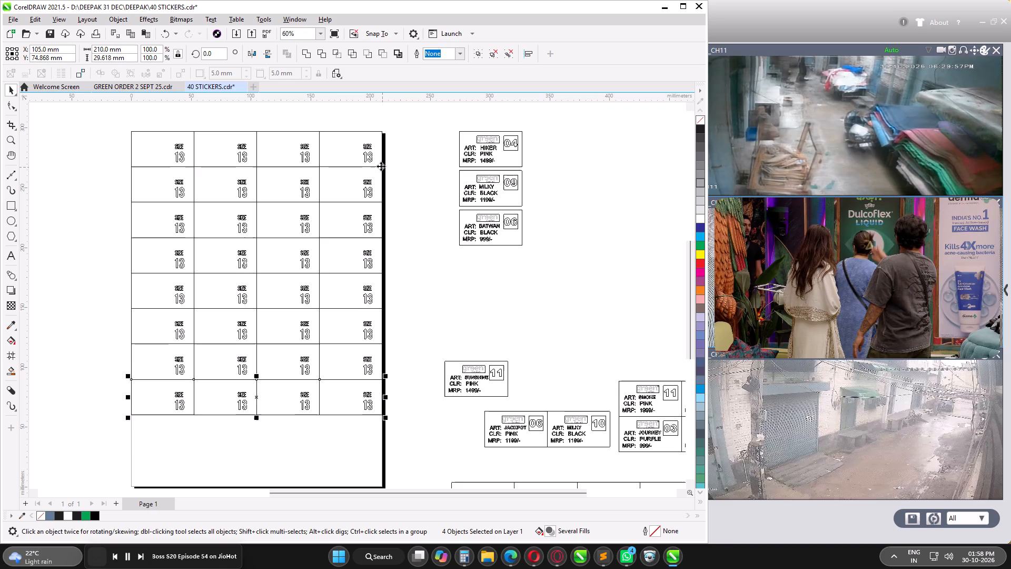
pyautogui.hotkey('ctrl', 'r')
# Print two copies of the size 13 sticker sheet on the EPSON L3210 Series.
pyautogui.hotkey('ctrl', 'p')
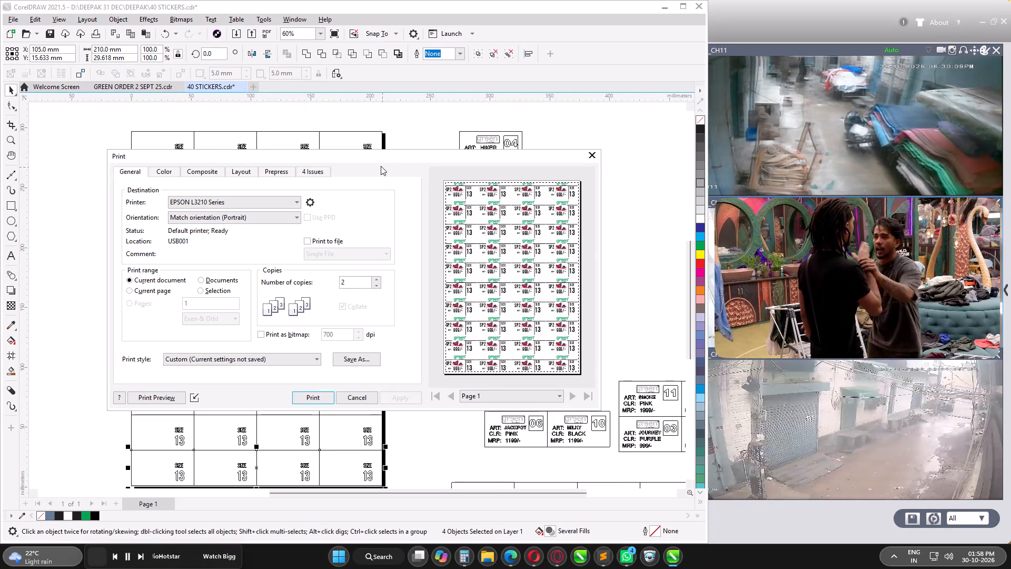
pyautogui.press('Return')
# Move the bottom five rows of size 13 stickers off the page, to the right of the size 11 block, and group them.
pyautogui.moveTo(280, 371); pyautogui.dragTo(284, 274, button='middle')
pyautogui.scroll(-1, 284, 274)
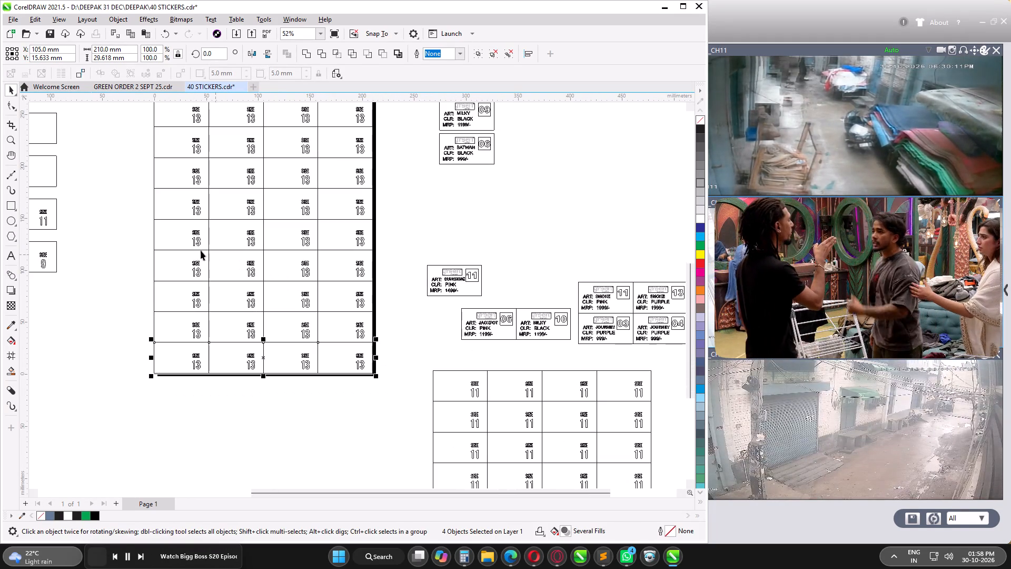
pyautogui.moveTo(138, 182); pyautogui.dragTo(422, 408)
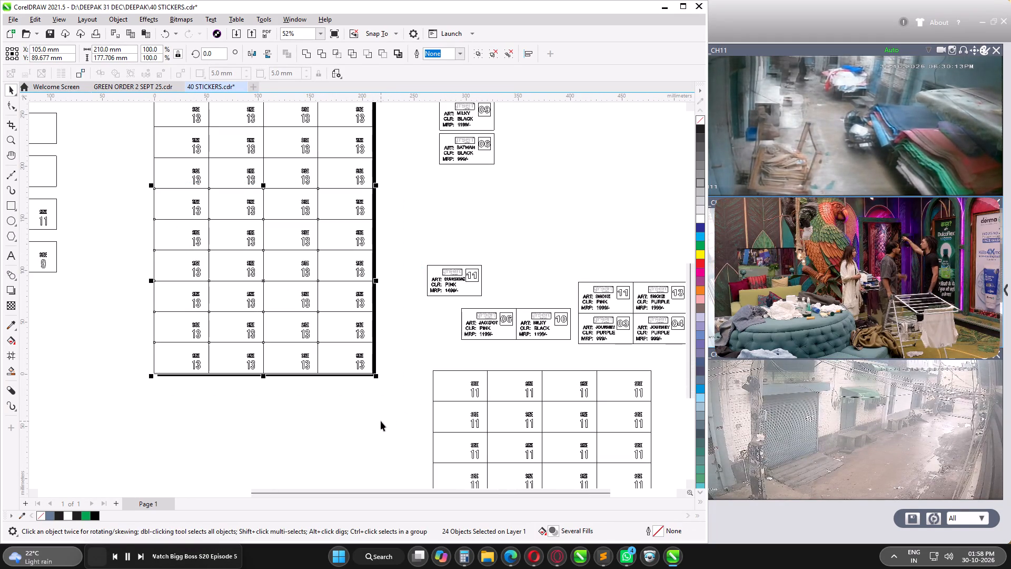
pyautogui.moveTo(373, 426); pyautogui.dragTo(343, 331, button='middle')
pyautogui.scroll(-3, 339, 322)
pyautogui.moveTo(181, 185); pyautogui.dragTo(339, 311)
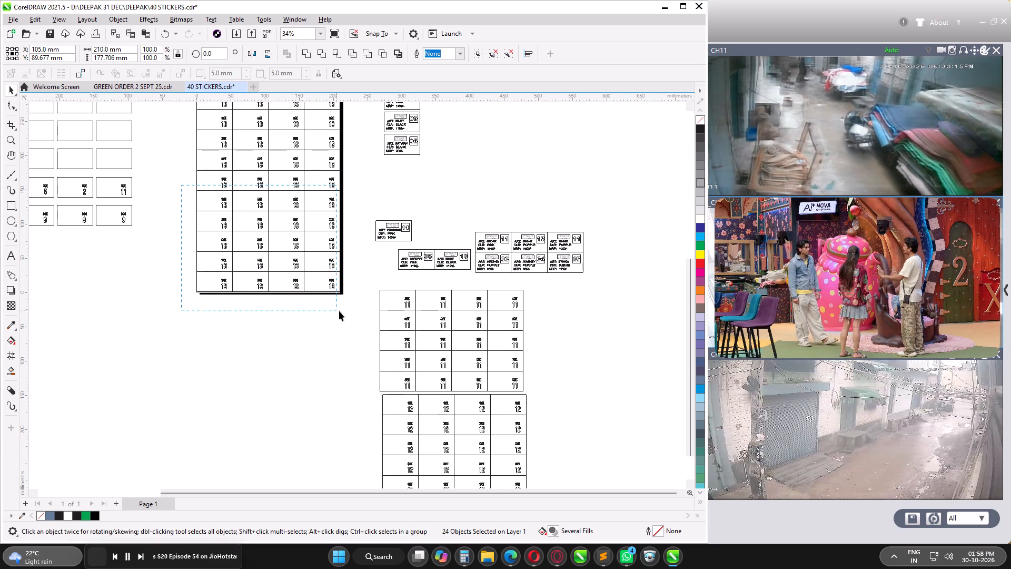
pyautogui.moveTo(339, 311); pyautogui.dragTo(349, 314)
pyautogui.moveTo(227, 225); pyautogui.dragTo(559, 337)
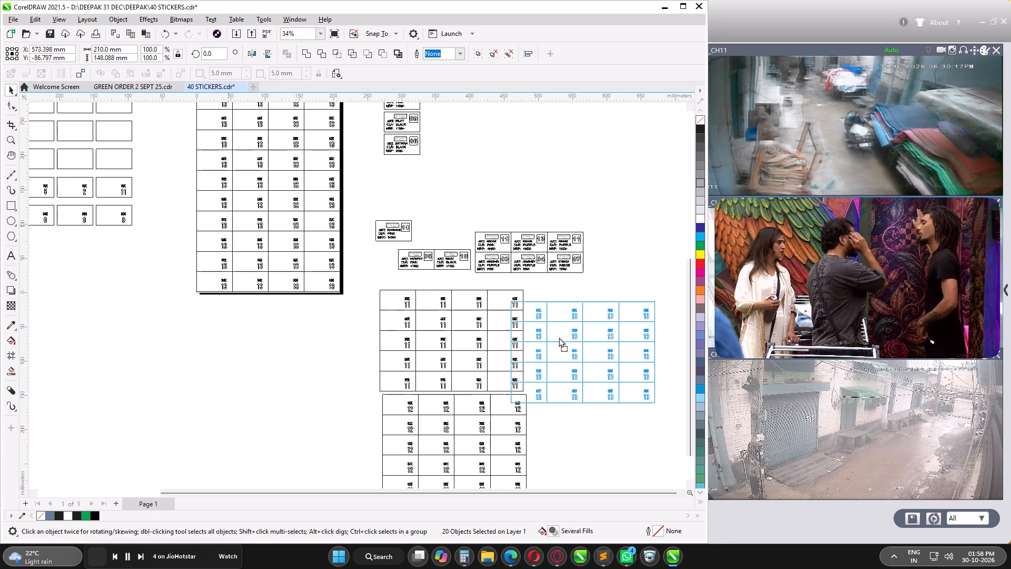
pyautogui.moveTo(559, 337); pyautogui.dragTo(563, 323)
pyautogui.press('g')
# Delete the size 13 stickers left on the page except the first one in the top row.
pyautogui.moveTo(254, 179); pyautogui.dragTo(233, 316, button='middle')
pyautogui.scroll(2, 192, 263)
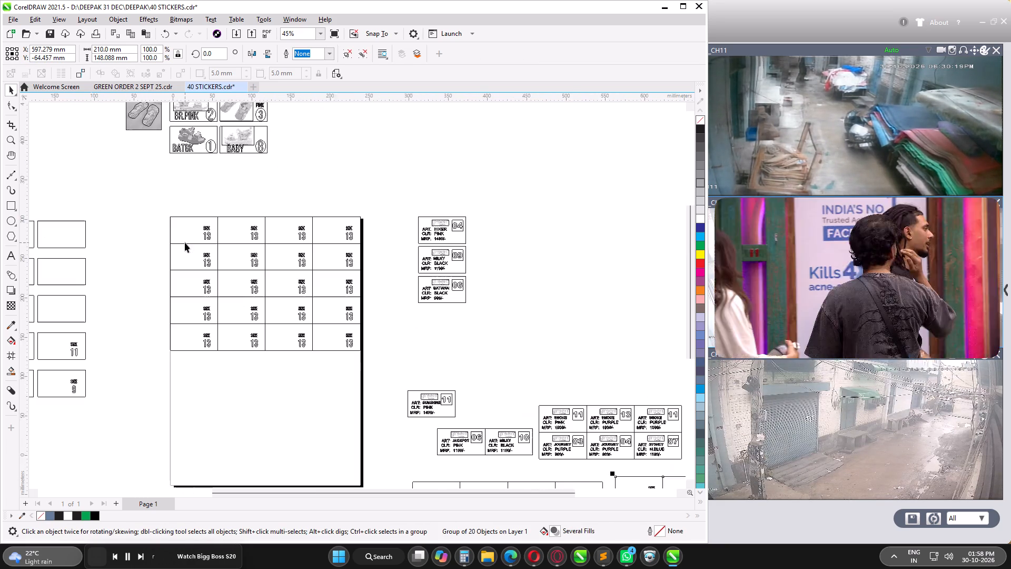
pyautogui.moveTo(153, 229); pyautogui.dragTo(379, 391)
pyautogui.press('Delete')
pyautogui.moveTo(206, 197); pyautogui.dragTo(388, 290)
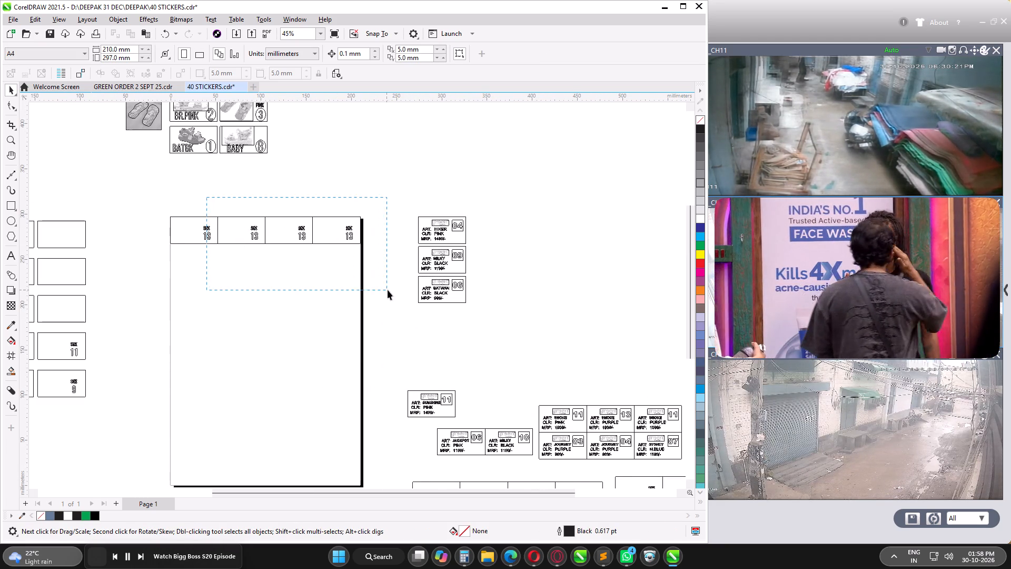
pyautogui.moveTo(388, 290); pyautogui.dragTo(389, 285)
pyautogui.press('Delete')
# Change the remaining sticker's size number to 1 and centre it under the SIZE label.
pyautogui.scroll(9, 217, 237)
pyautogui.press('space')
pyautogui.moveTo(216, 244); pyautogui.dragTo(183, 238)
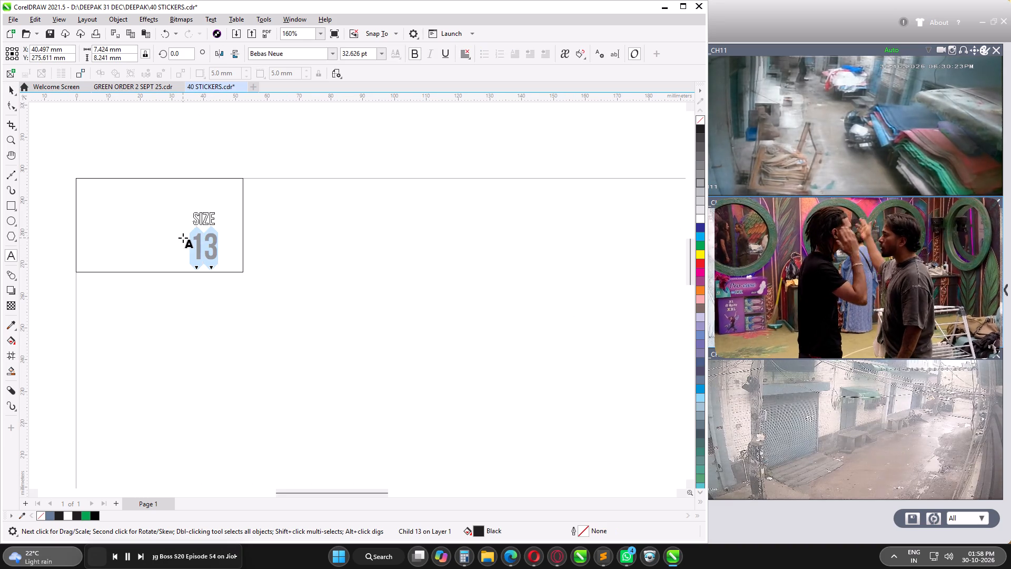
pyautogui.press('1')
pyautogui.click(13, 87)
pyautogui.click(397, 268)
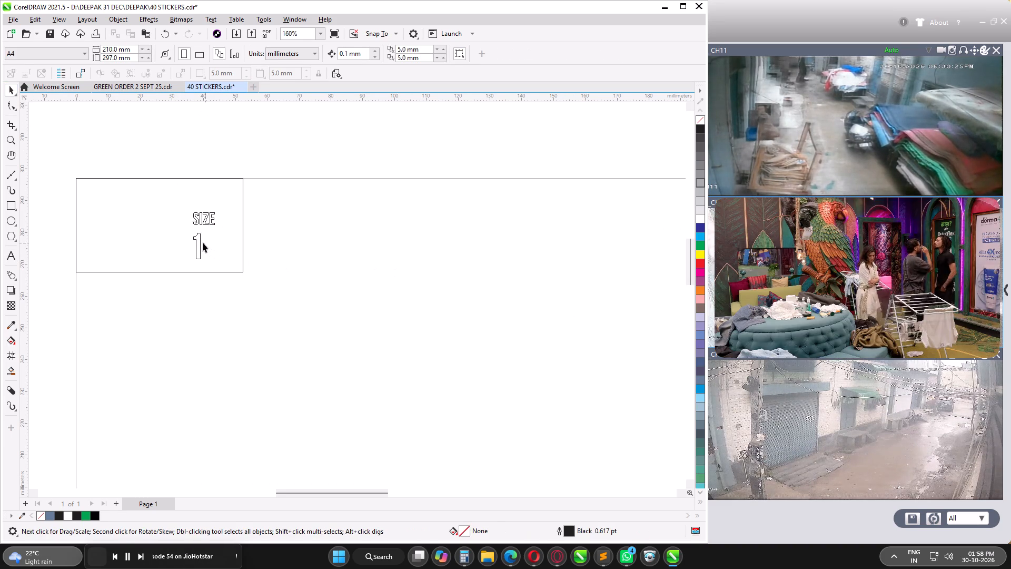
pyautogui.keyDown('ctrl'); pyautogui.click(197, 240); pyautogui.keyUp('ctrl')
pyautogui.keyDown('ctrl'); pyautogui.keyDown('shift'); pyautogui.click(202, 222); pyautogui.keyUp('shift'); pyautogui.keyUp('ctrl')
pyautogui.press('c')
# Duplicate the size 1 sticker edge to edge across the page's top row until it holds four stickers.
pyautogui.click(118, 220)
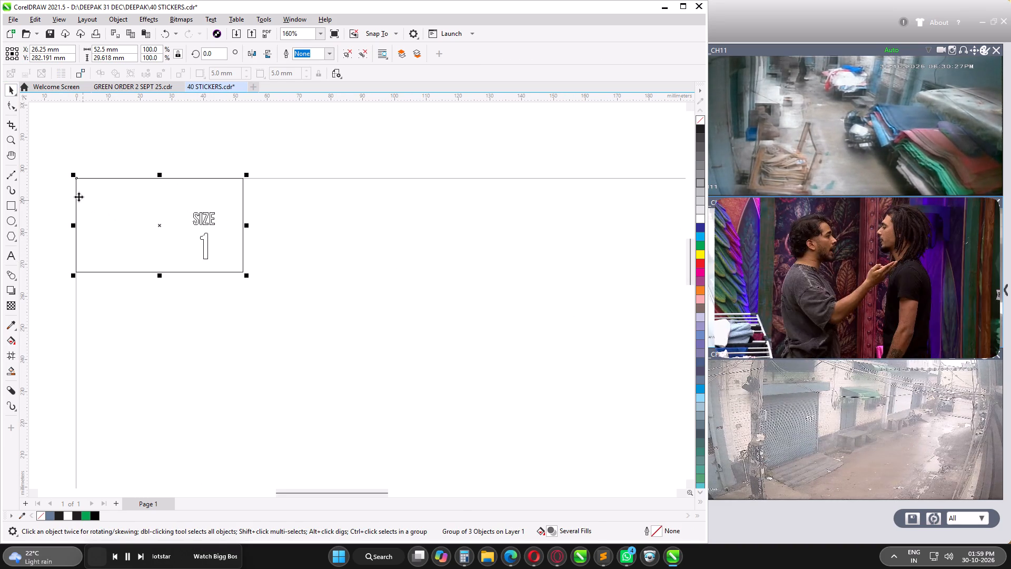
pyautogui.moveTo(78, 179); pyautogui.dragTo(243, 181)
pyautogui.keyDown('shift'); pyautogui.rightClick(243, 181); pyautogui.keyUp('shift')
pyautogui.scroll(-9, 234, 195)
pyautogui.hotkey('ctrl', 'r')
pyautogui.hotkey('ctrl', 'r')
# Duplicate the row of four size 1 stickers downward until ten rows fill the A4 page.
pyautogui.moveTo(172, 175); pyautogui.dragTo(300, 218)
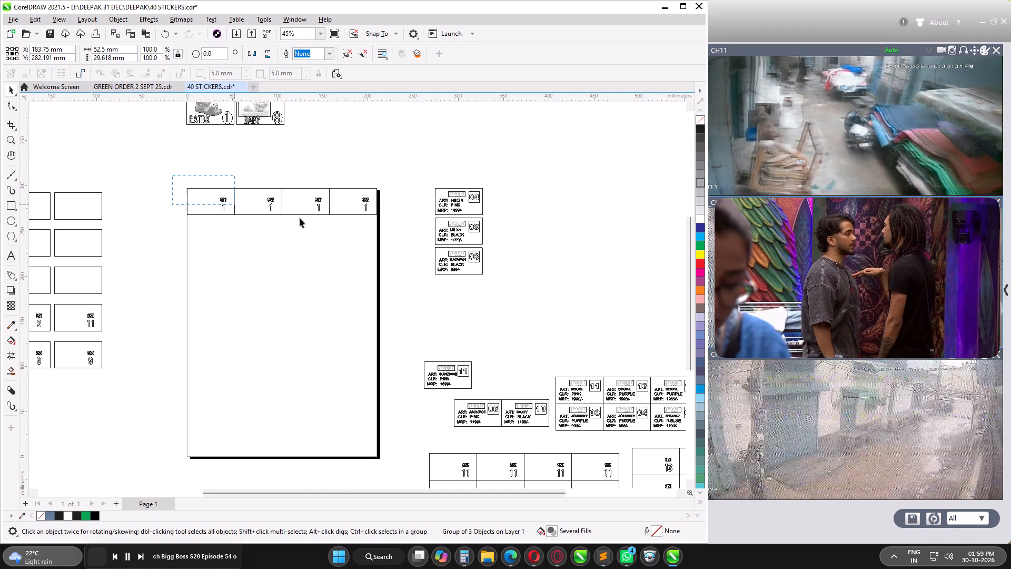
pyautogui.moveTo(300, 218); pyautogui.dragTo(396, 227)
pyautogui.moveTo(377, 188); pyautogui.dragTo(376, 213)
pyautogui.keyDown('shift'); pyautogui.rightClick(376, 213); pyautogui.keyUp('shift')
pyautogui.hotkey('ctrl', 'r')
pyautogui.hotkey('ctrl', 'r')
pyautogui.hotkey('ctrl', 'r')
pyautogui.hotkey('ctrl', 'r')
pyautogui.hotkey('ctrl', 'r')
pyautogui.hotkey('ctrl', 'r')
pyautogui.hotkey('ctrl', 'r')
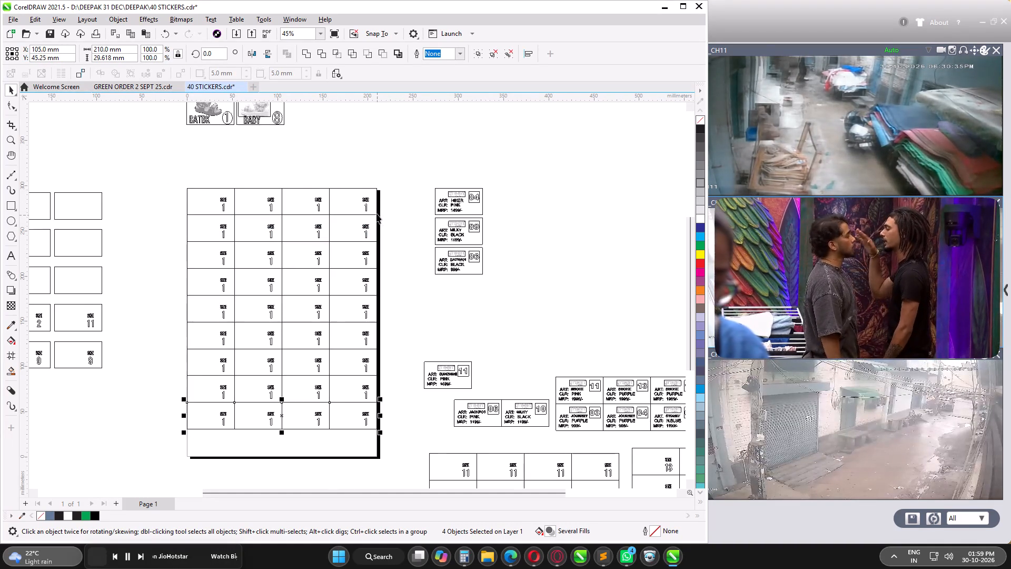
pyautogui.hotkey('ctrl', 'r')
# Print two copies of the size 1 sticker sheet on the EPSON L3210 Series.
pyautogui.hotkey('ctrl', 'p')
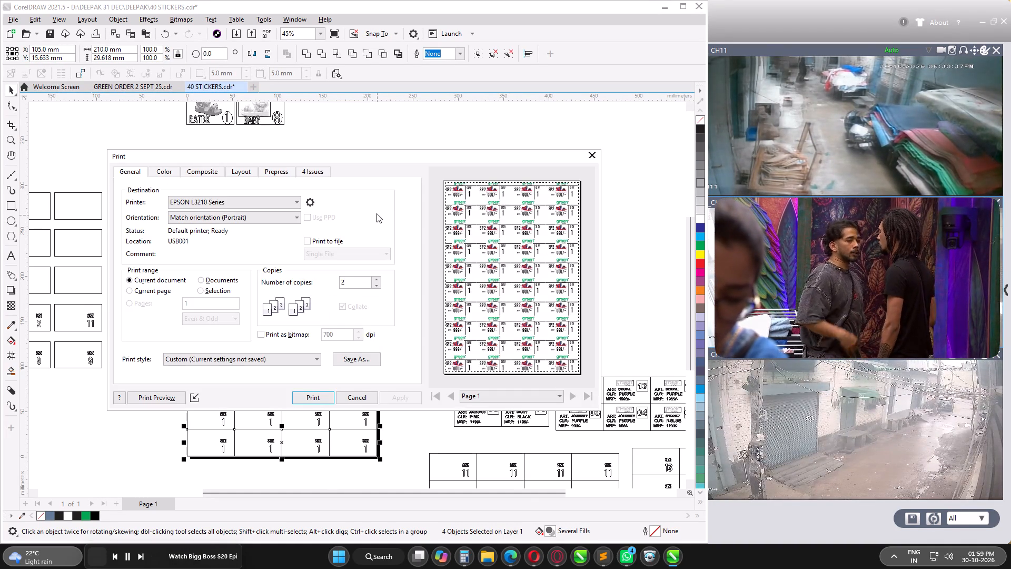
pyautogui.press('Return')
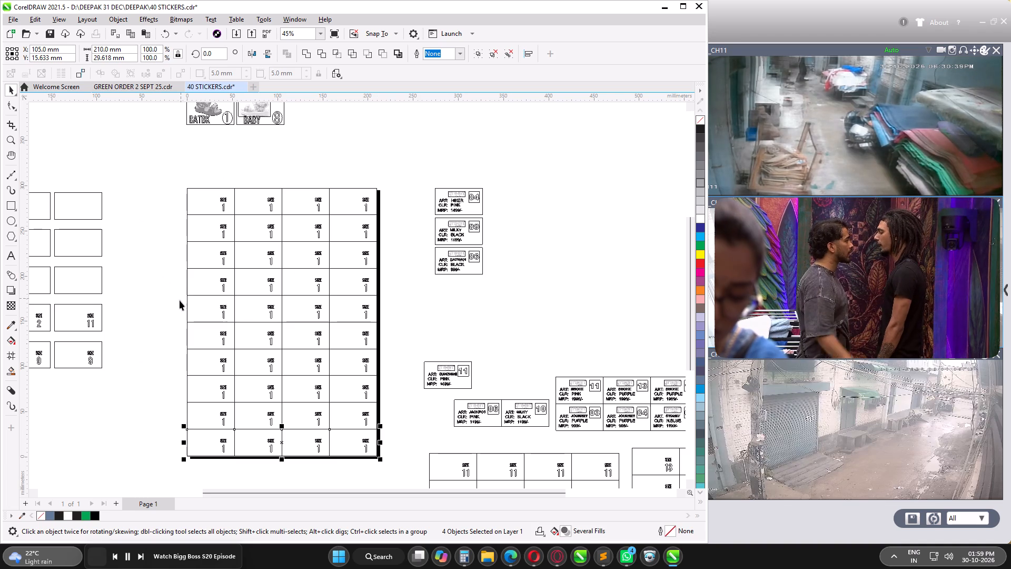
# Move the bottom five rows of size 1 stickers off the page, just below the size 13 block, and group them.
pyautogui.moveTo(176, 310); pyautogui.dragTo(392, 483)
pyautogui.moveTo(392, 483); pyautogui.dragTo(235, 257, button='middle')
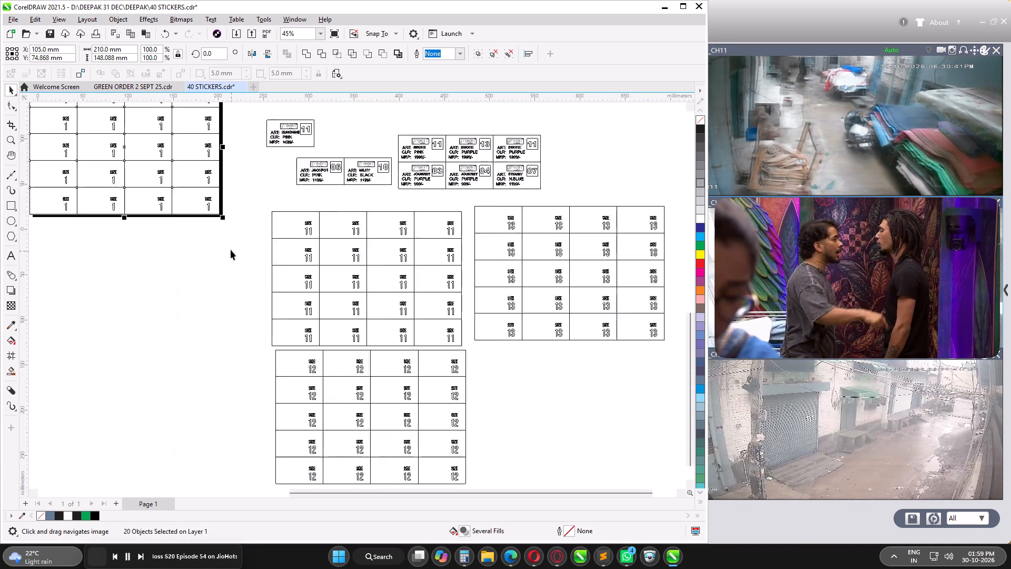
pyautogui.scroll(-4, 231, 250)
pyautogui.moveTo(155, 184); pyautogui.dragTo(410, 332)
pyautogui.press('g')
# Delete the size 1 stickers left on the page except the first one in the top row.
pyautogui.moveTo(195, 208); pyautogui.dragTo(271, 409, button='middle')
pyautogui.scroll(4, 209, 314)
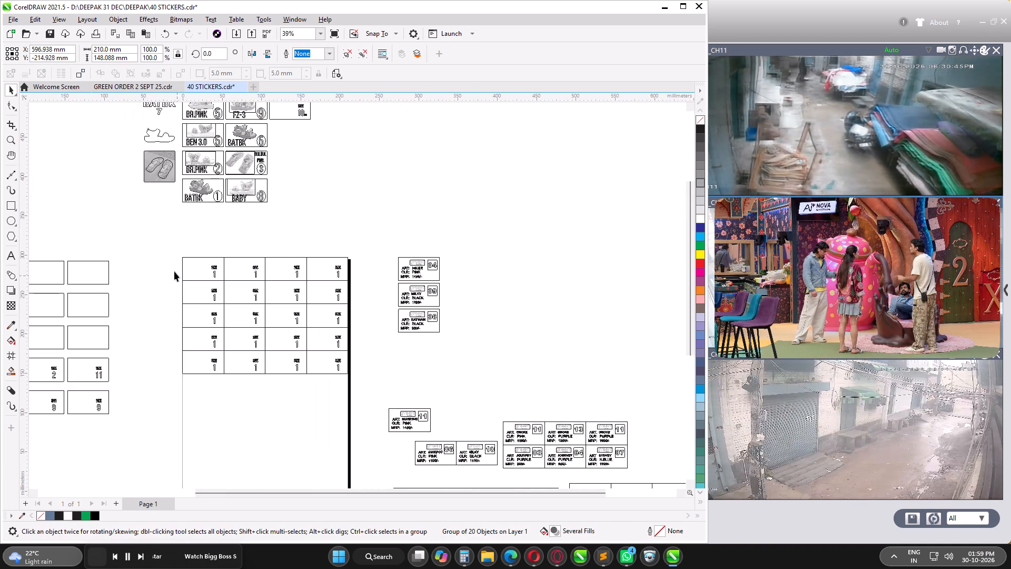
pyautogui.moveTo(174, 270); pyautogui.dragTo(373, 429)
pyautogui.scroll(4, 256, 282)
pyautogui.press('Delete')
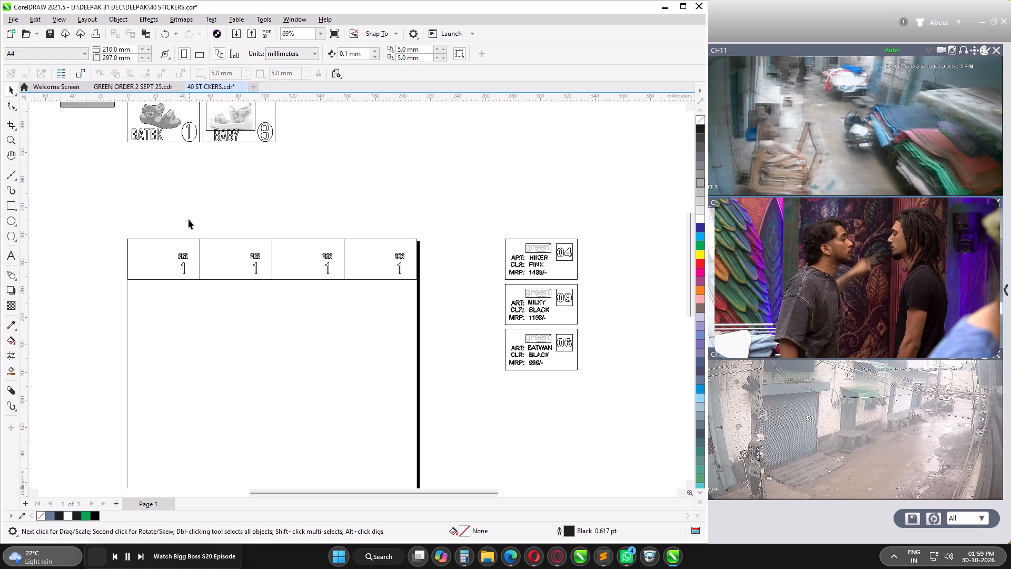
pyautogui.moveTo(185, 217); pyautogui.dragTo(424, 315)
pyautogui.press('Delete')
# Change the remaining sticker's size number to 5 and centre it under the SIZE label.
pyautogui.scroll(8, 183, 257)
pyautogui.press('space')
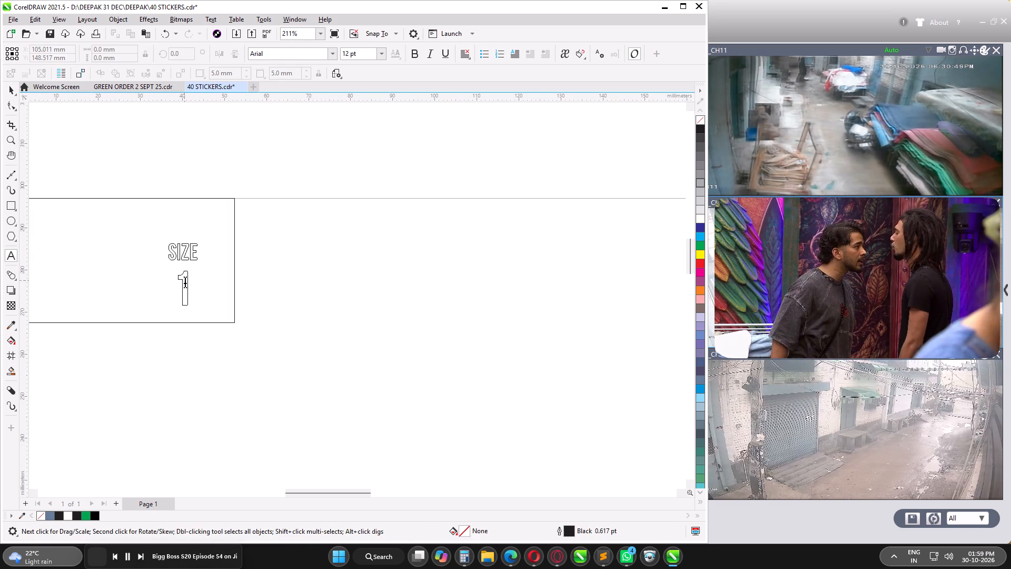
pyautogui.moveTo(187, 284); pyautogui.dragTo(180, 286)
pyautogui.press('5')
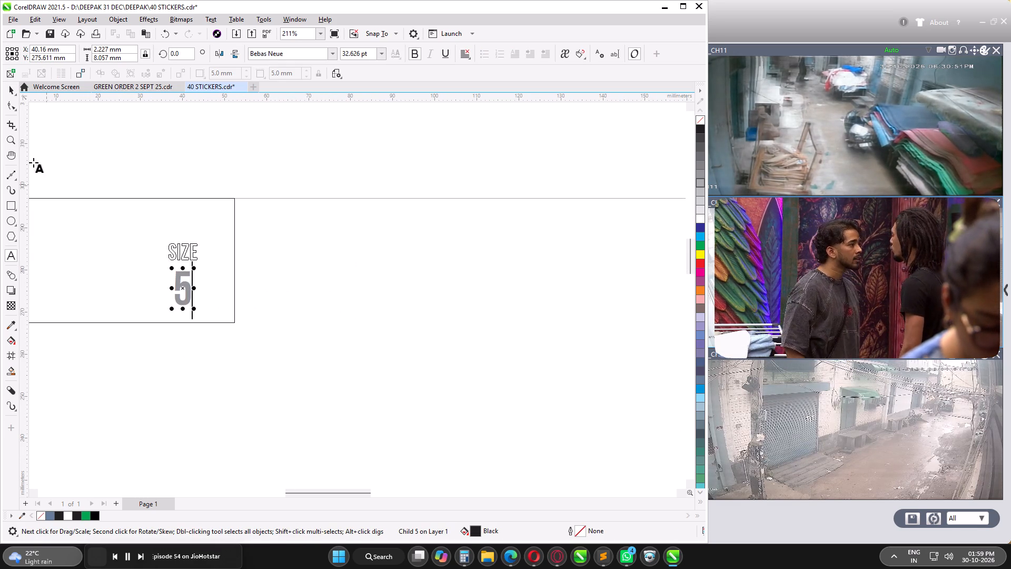
pyautogui.click(11, 90)
pyautogui.click(331, 261)
pyautogui.keyDown('ctrl'); pyautogui.click(184, 286); pyautogui.keyUp('ctrl')
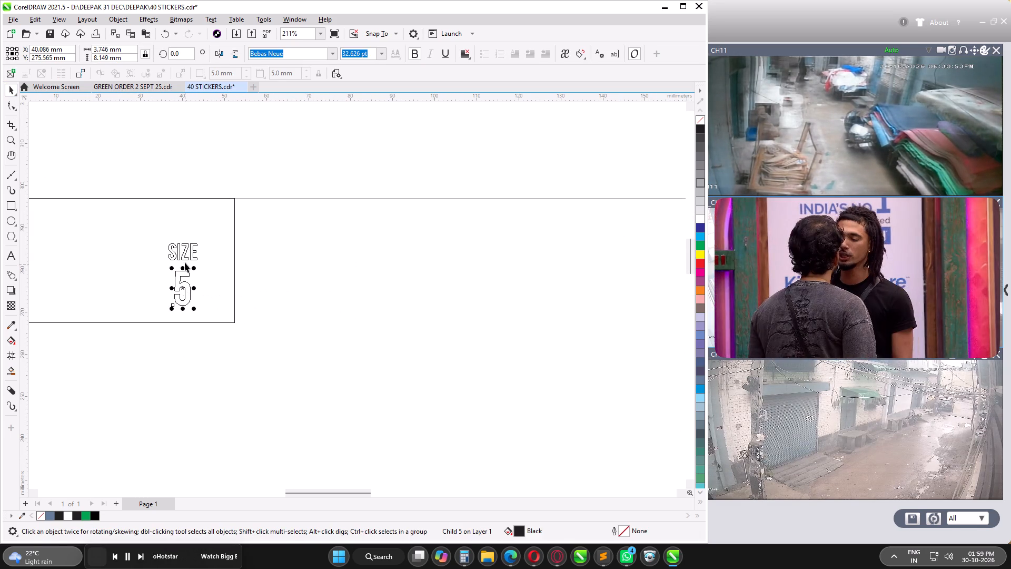
pyautogui.keyDown('ctrl'); pyautogui.keyDown('shift'); pyautogui.click(185, 256); pyautogui.keyUp('shift'); pyautogui.keyUp('ctrl')
pyautogui.press('c')
# Duplicate the size 5 sticker edge to edge across the page's top row until it holds four stickers.
pyautogui.scroll(-6, 185, 256)
pyautogui.click(140, 252)
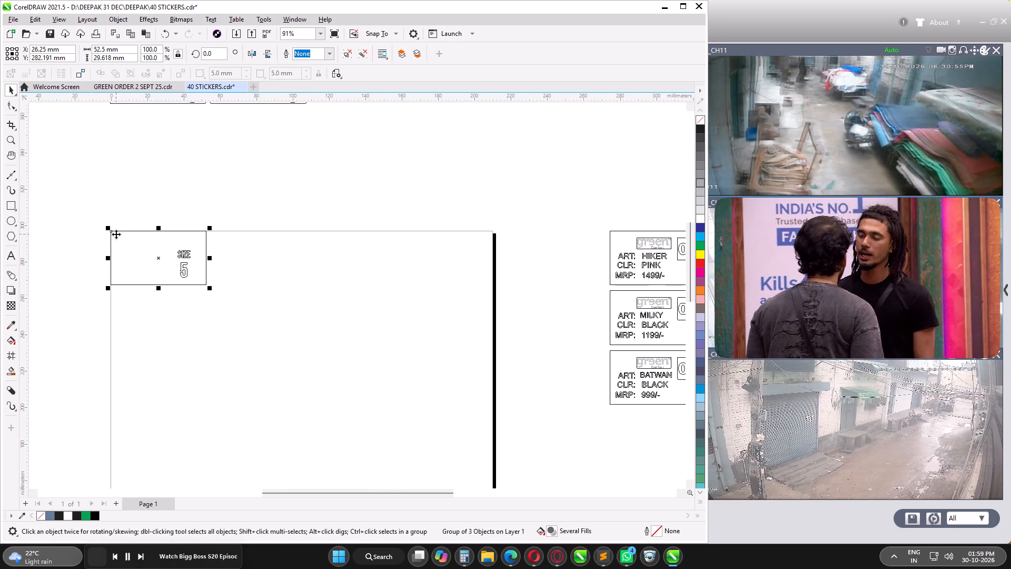
pyautogui.moveTo(112, 232); pyautogui.dragTo(209, 234)
pyautogui.keyDown('shift'); pyautogui.rightClick(209, 234); pyautogui.keyUp('shift')
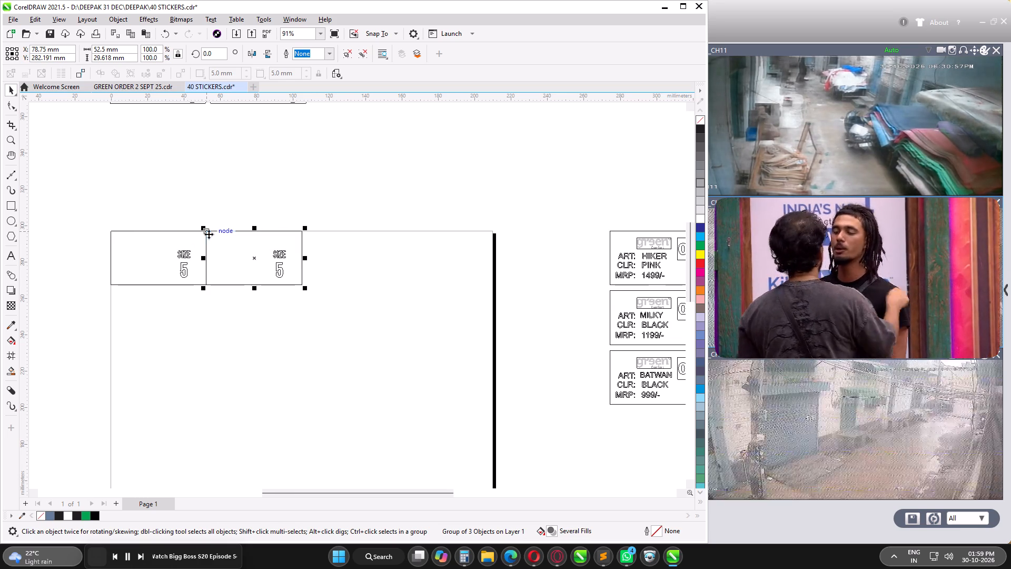
pyautogui.hotkey('ctrl', 'r')
pyautogui.hotkey('ctrl', 'r')
# Duplicate the row of four size 5 stickers downward until ten rows fill the A4 page.
pyautogui.moveTo(92, 198); pyautogui.dragTo(516, 301)
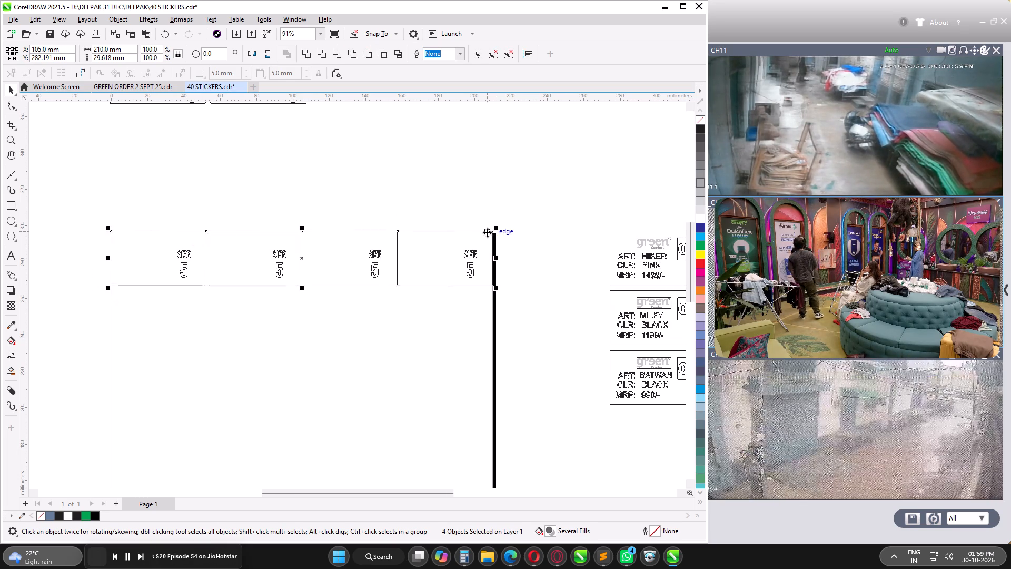
pyautogui.moveTo(492, 232); pyautogui.dragTo(492, 285)
pyautogui.keyDown('shift'); pyautogui.rightClick(492, 285); pyautogui.keyUp('shift')
pyautogui.moveTo(474, 391); pyautogui.dragTo(456, 321, button='middle')
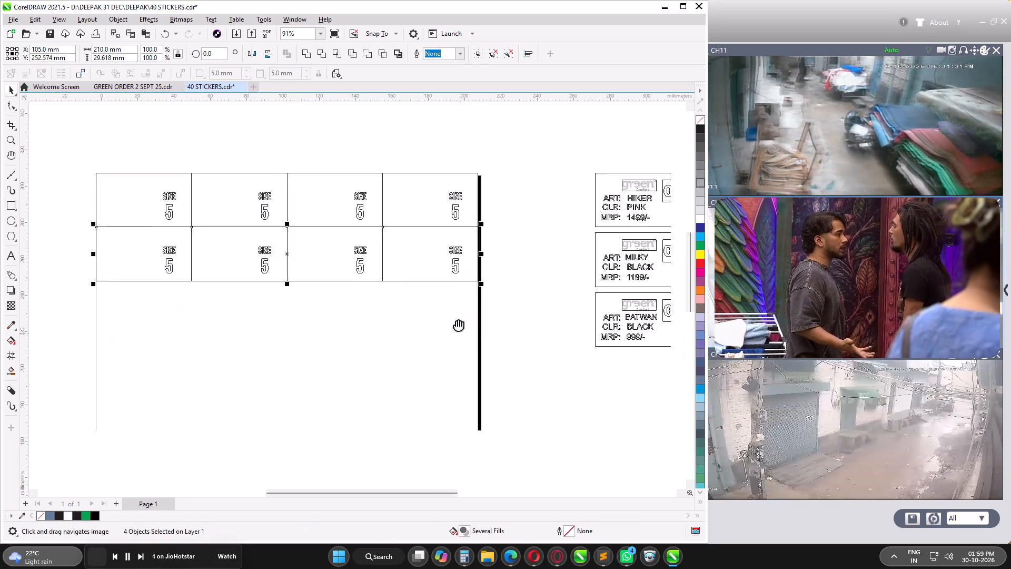
pyautogui.moveTo(456, 321); pyautogui.dragTo(435, 238, button='middle')
pyautogui.scroll(-4, 433, 230)
pyautogui.hotkey('ctrl', 'r')
pyautogui.hotkey('ctrl', 'r')
pyautogui.hotkey('ctrl', 'r')
pyautogui.hotkey('ctrl', 'r')
pyautogui.hotkey('ctrl', 'r')
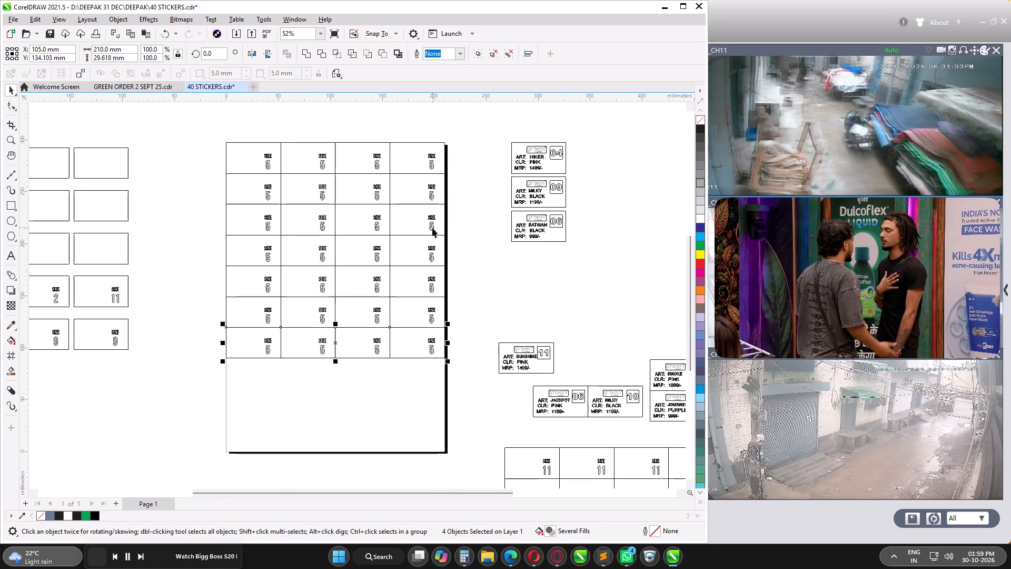
pyautogui.hotkey('ctrl', 'r')
pyautogui.hotkey('ctrl', 'r')
pyautogui.hotkey('ctrl', 'r')
# Open the print settings for the size 5 sticker sheet.
pyautogui.hotkey('ctrl', 'p')
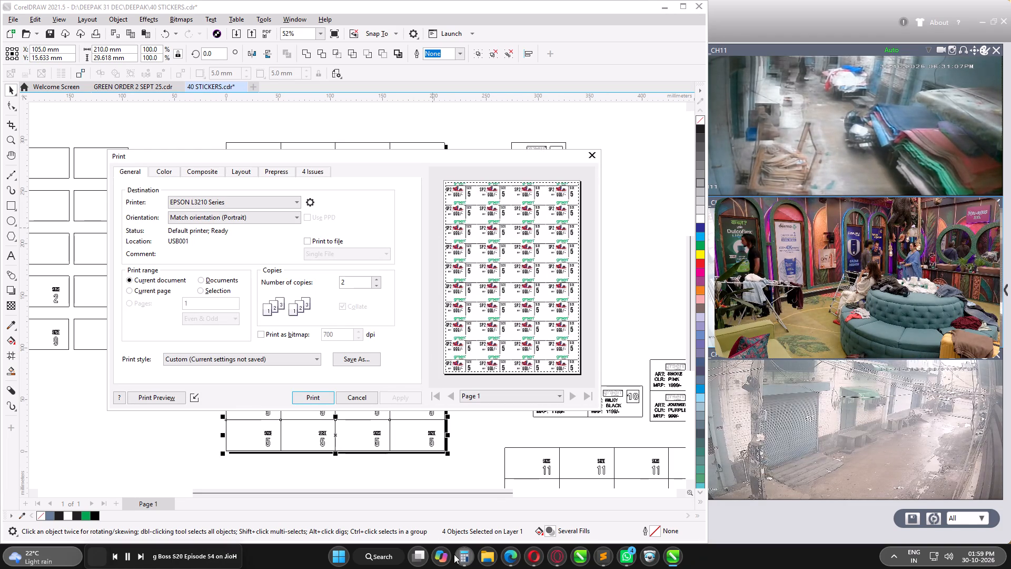
# Switch to Calculator, compute 50 ÷ 40 to work out the sheets needed, and close it.
pyautogui.click(465, 556)
pyautogui.click(818, 110)
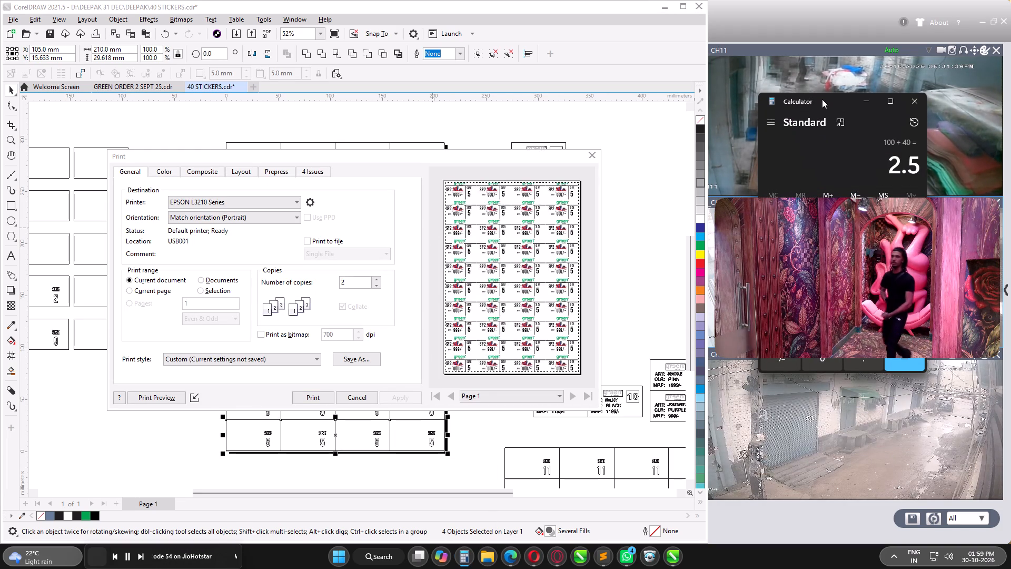
pyautogui.moveTo(823, 102); pyautogui.dragTo(805, 58)
pyautogui.write('50*/40')
pyautogui.press('Return')
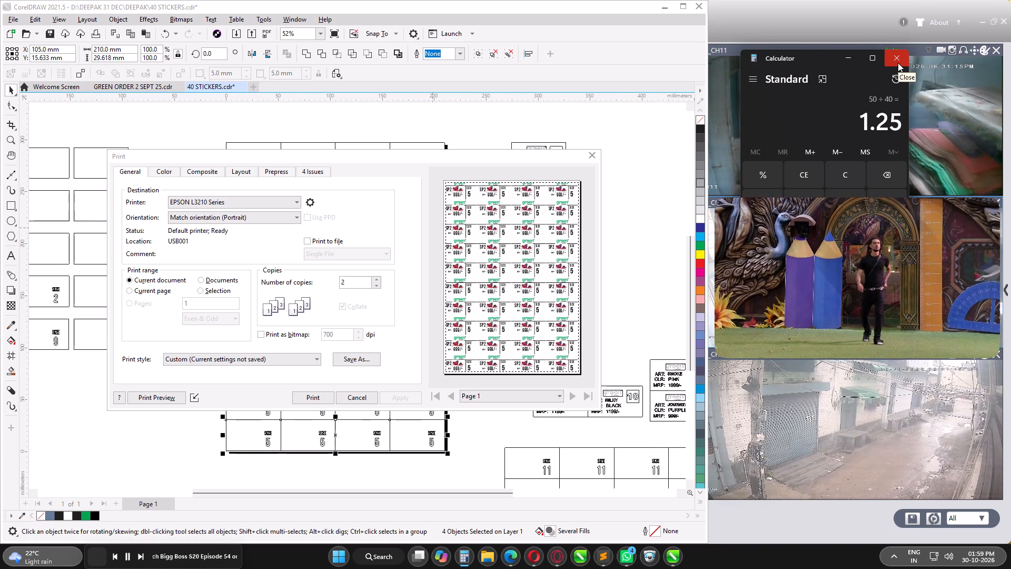
pyautogui.click(898, 63)
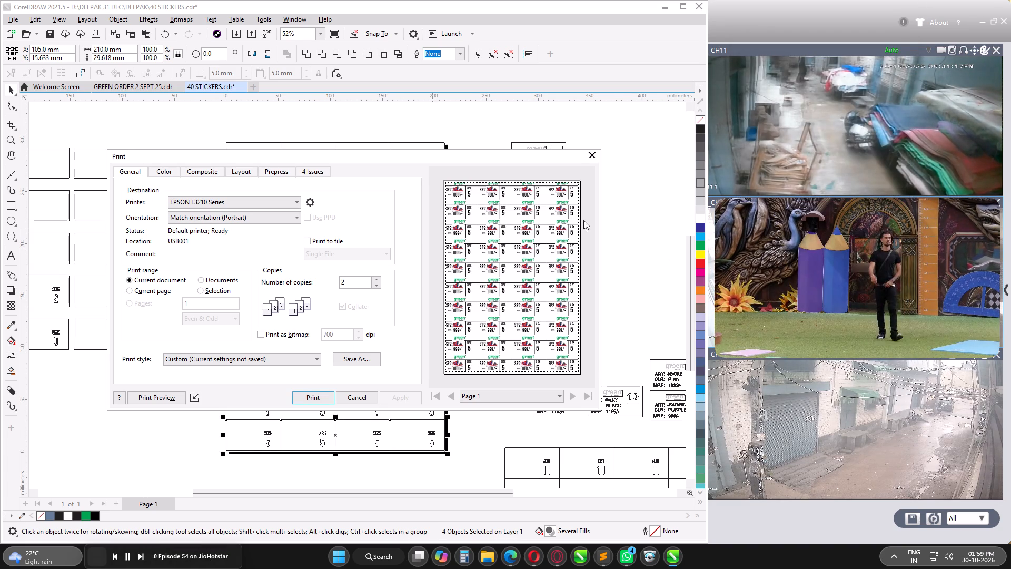
# Set the number of copies to 1 and print the size 5 sheet on the EPSON L3210 Series.
pyautogui.moveTo(348, 282); pyautogui.dragTo(285, 281)
pyautogui.press('1')
pyautogui.press('Return')
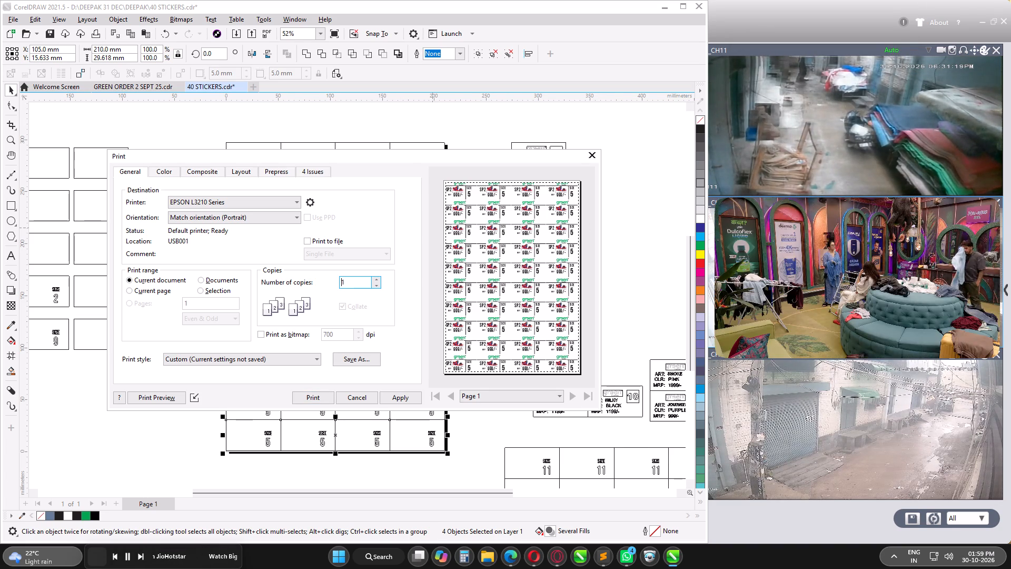
pyautogui.click(411, 401)
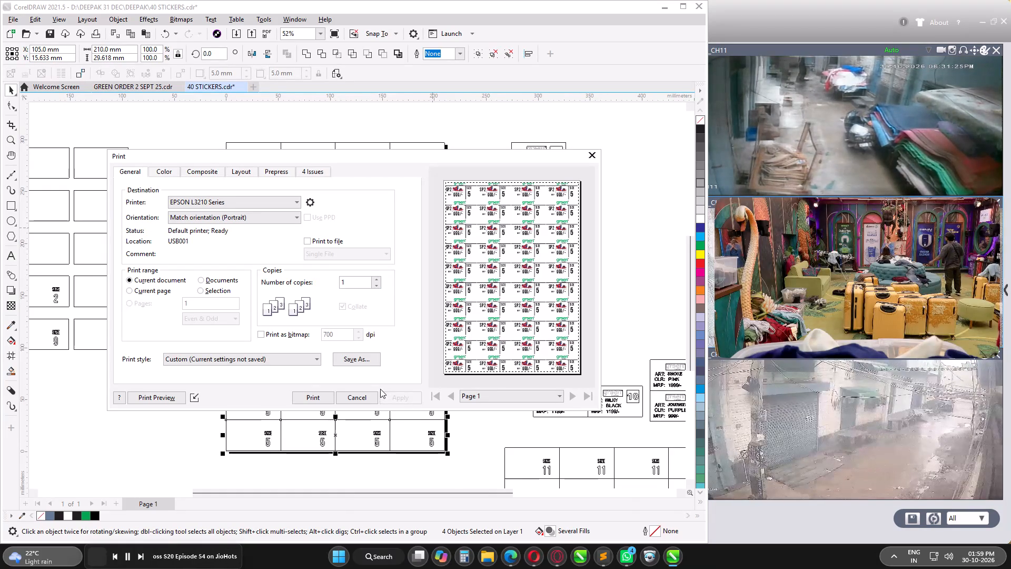
pyautogui.click(319, 396)
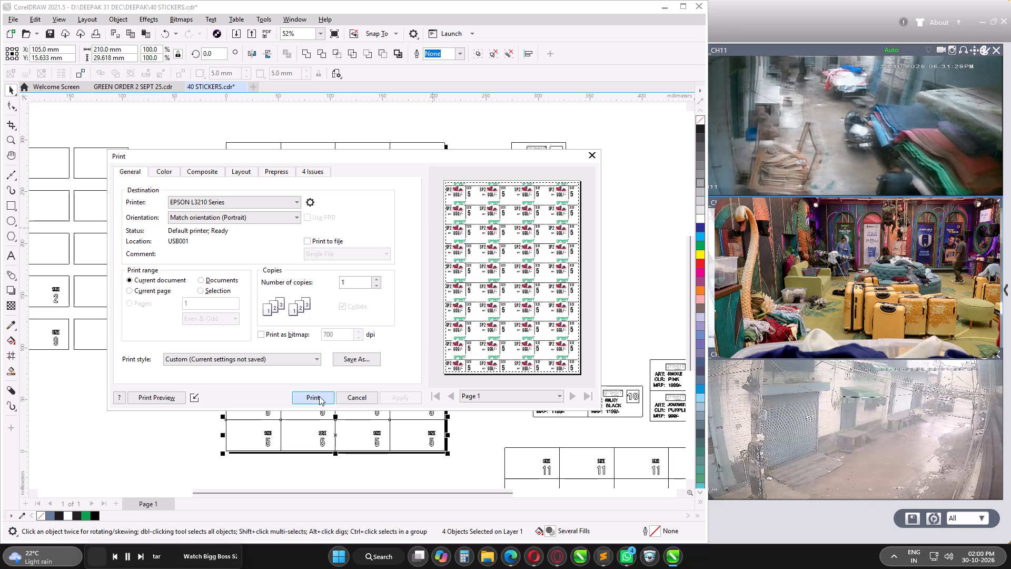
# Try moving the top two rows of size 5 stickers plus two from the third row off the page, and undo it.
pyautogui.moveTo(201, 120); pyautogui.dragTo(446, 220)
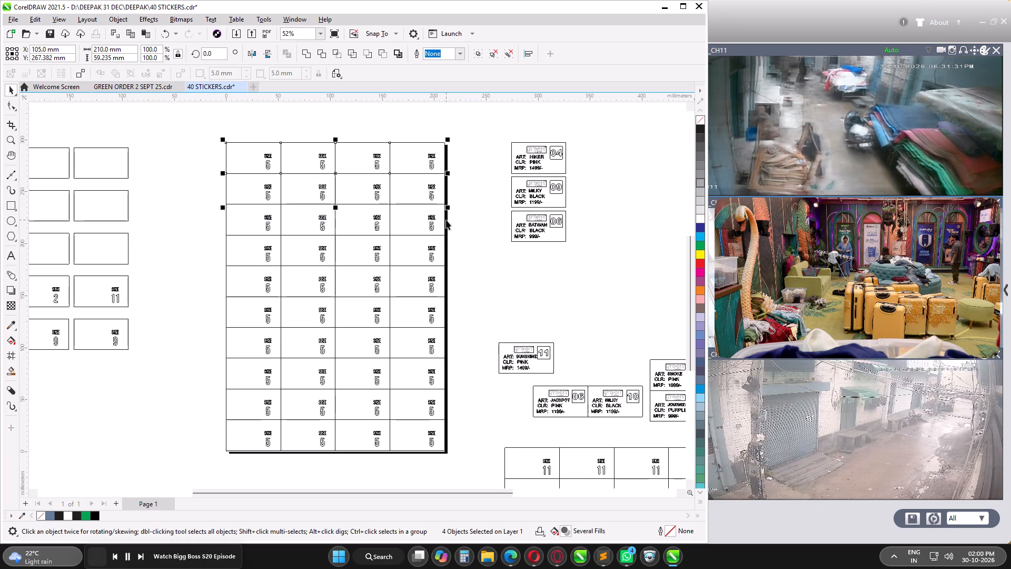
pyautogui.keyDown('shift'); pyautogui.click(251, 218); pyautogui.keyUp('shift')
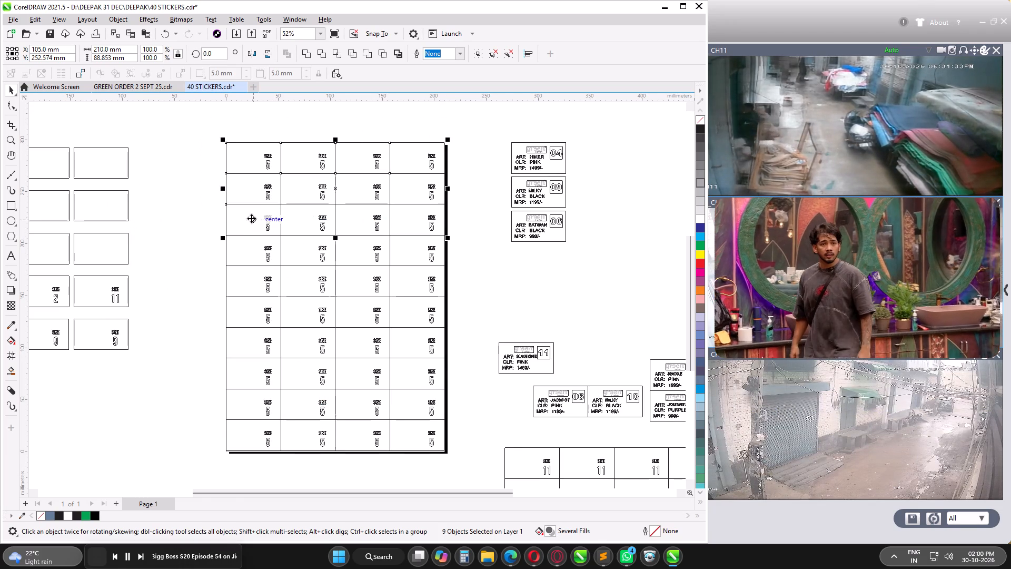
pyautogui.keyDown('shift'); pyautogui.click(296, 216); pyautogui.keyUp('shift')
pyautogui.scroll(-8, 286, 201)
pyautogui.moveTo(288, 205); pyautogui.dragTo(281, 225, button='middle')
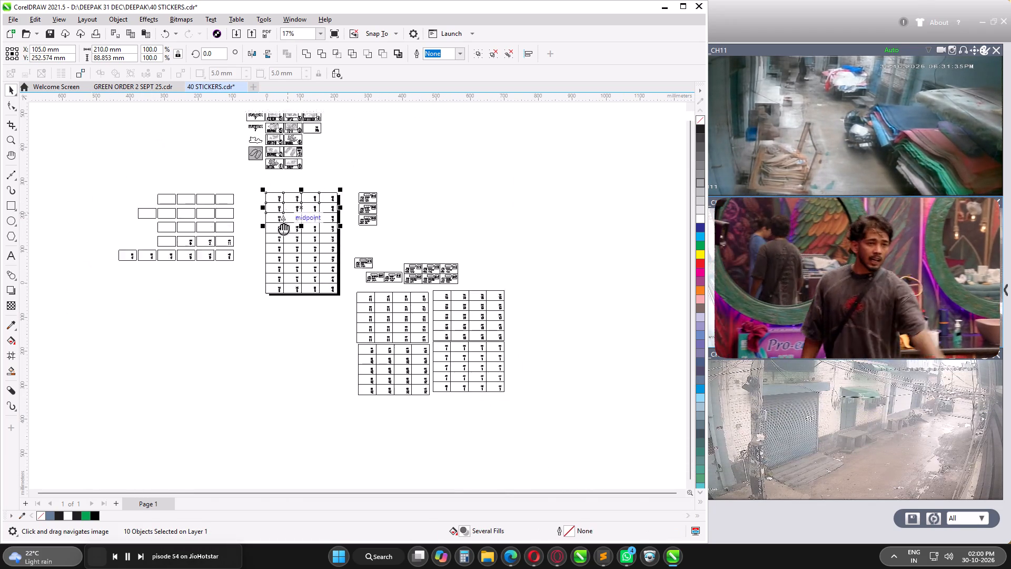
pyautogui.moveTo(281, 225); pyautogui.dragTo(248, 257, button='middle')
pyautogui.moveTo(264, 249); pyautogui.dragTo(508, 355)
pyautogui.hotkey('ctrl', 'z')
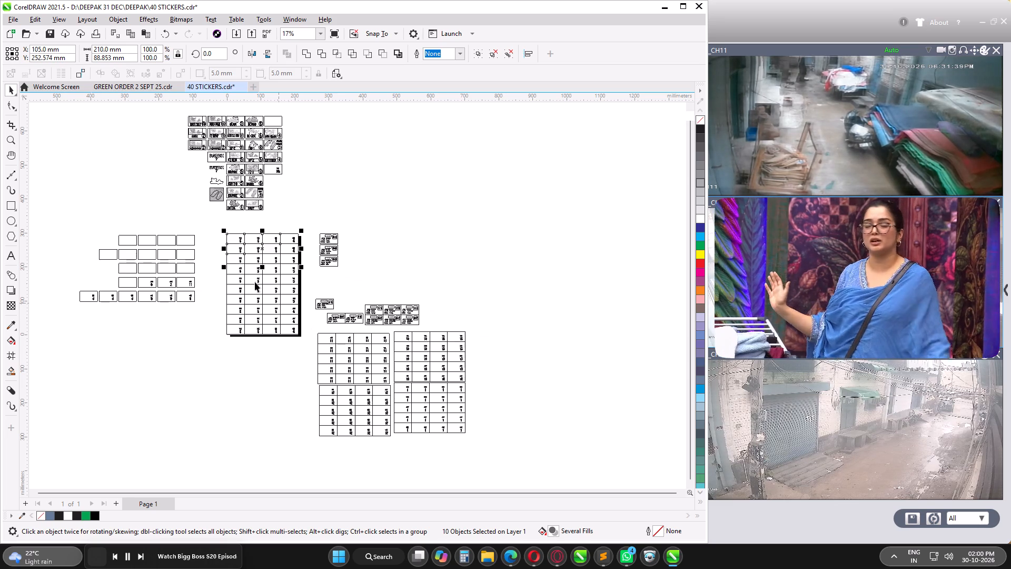
# Copy ten size 5 stickers, rows two and three plus two from row four, beside the size 13 block off the page and group them.
pyautogui.scroll(5, 221, 262)
pyautogui.moveTo(222, 218); pyautogui.dragTo(388, 274)
pyautogui.scroll(3, 271, 269)
pyautogui.keyDown('shift'); pyautogui.click(240, 277); pyautogui.keyUp('shift')
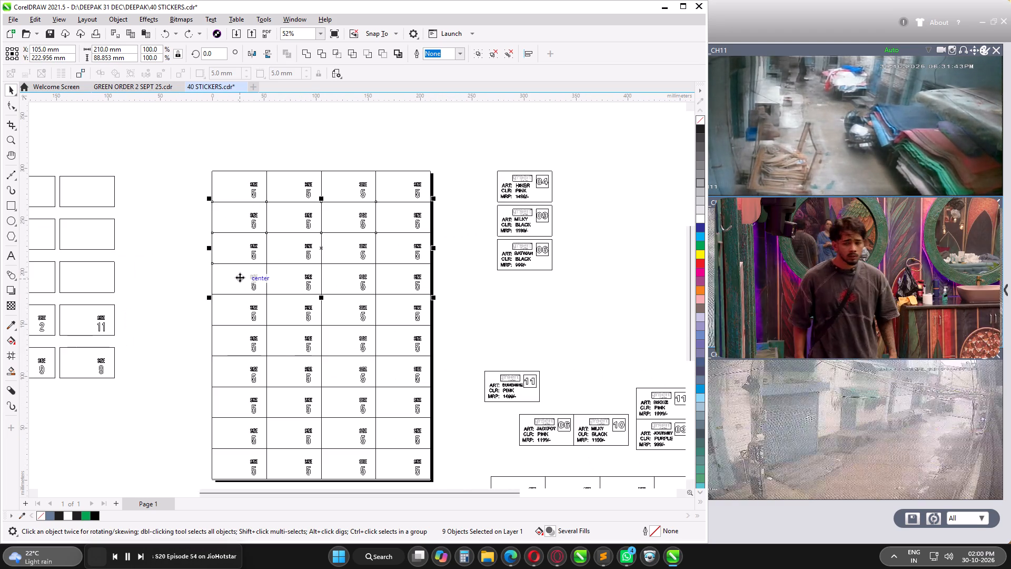
pyautogui.keyDown('shift'); pyautogui.click(286, 277); pyautogui.keyUp('shift')
pyautogui.scroll(-6, 273, 256)
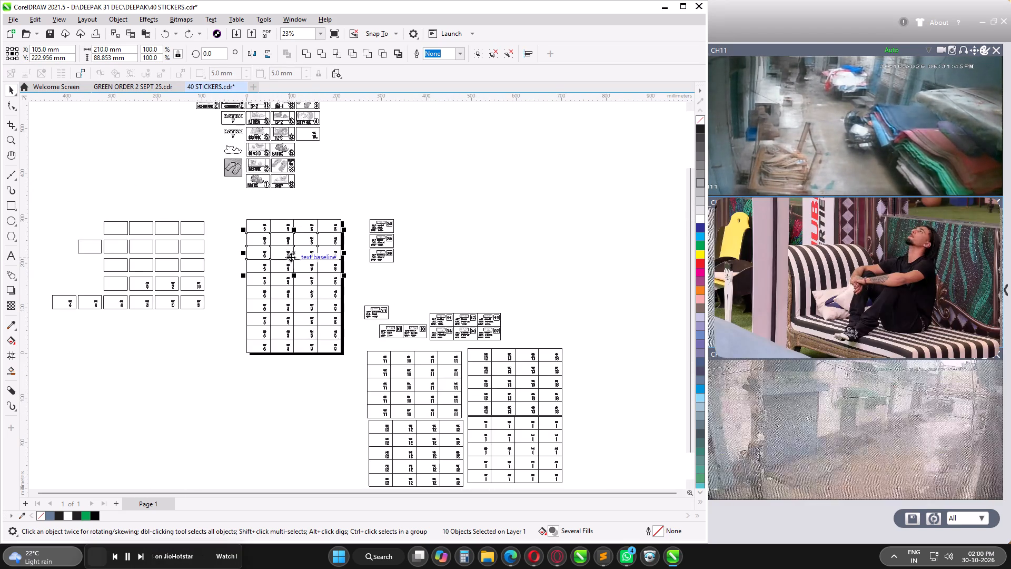
pyautogui.moveTo(292, 253); pyautogui.dragTo(625, 367)
pyautogui.rightClick(625, 367)
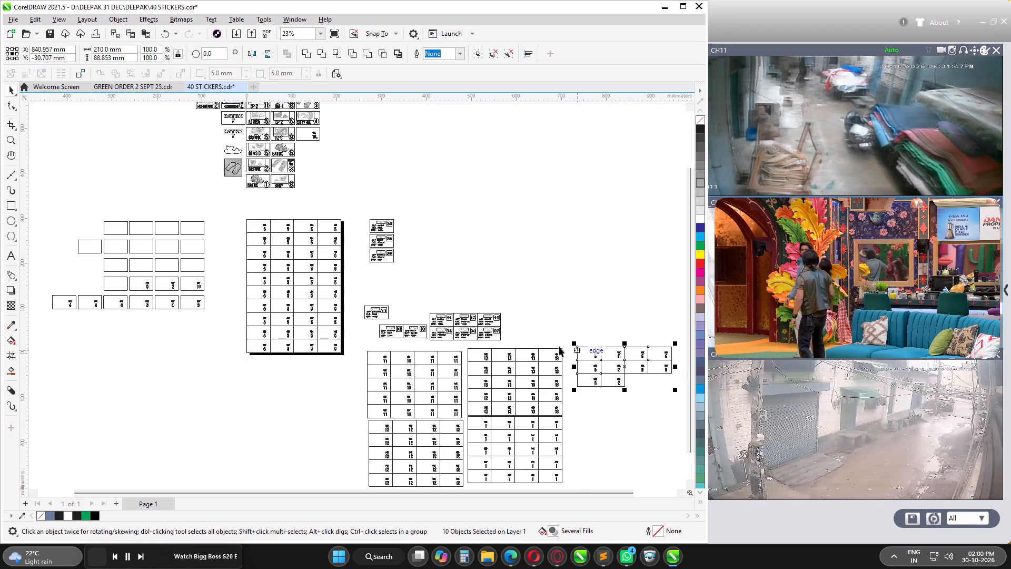
pyautogui.press('g')
# Delete the size 5 stickers left on the page except the first one in the top row.
pyautogui.moveTo(236, 230); pyautogui.dragTo(353, 363)
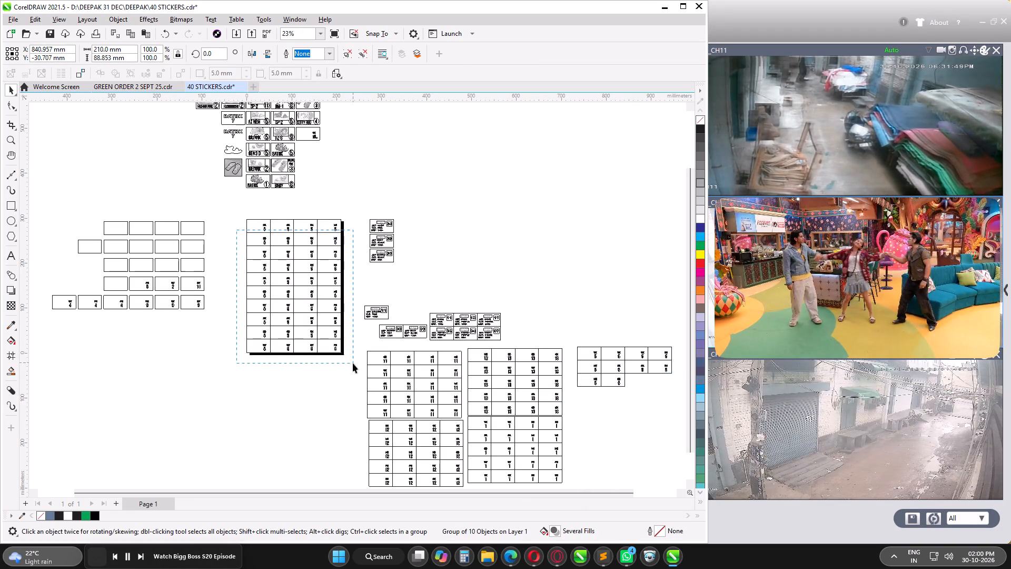
pyautogui.moveTo(353, 363); pyautogui.dragTo(353, 364)
pyautogui.press('Delete')
pyautogui.scroll(8, 247, 214)
pyautogui.moveTo(301, 211); pyautogui.dragTo(558, 310)
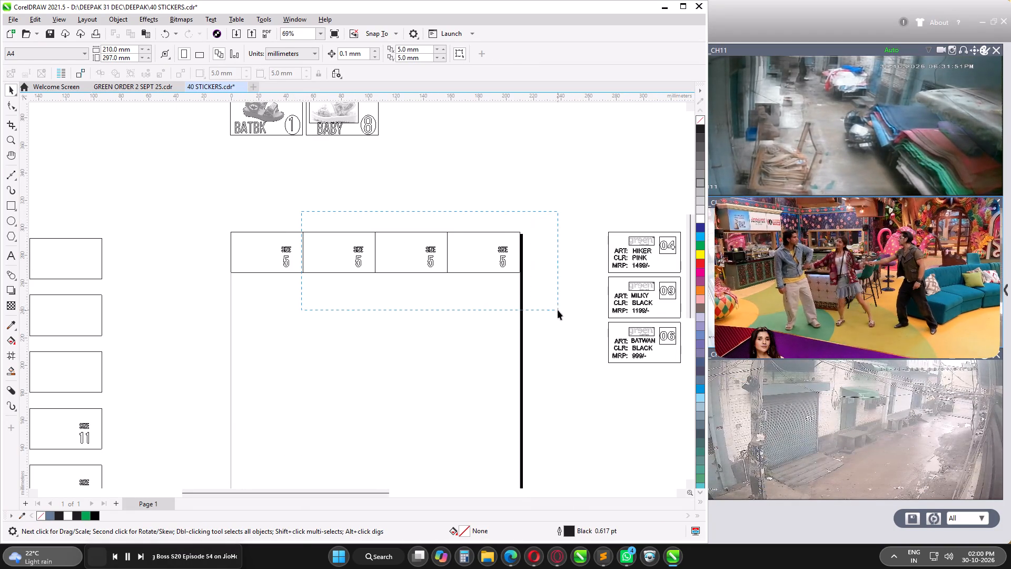
pyautogui.moveTo(558, 310); pyautogui.dragTo(555, 307)
pyautogui.press('Delete')
# Change the remaining sticker's size number to 6.
pyautogui.press('space')
pyautogui.scroll(7, 322, 267)
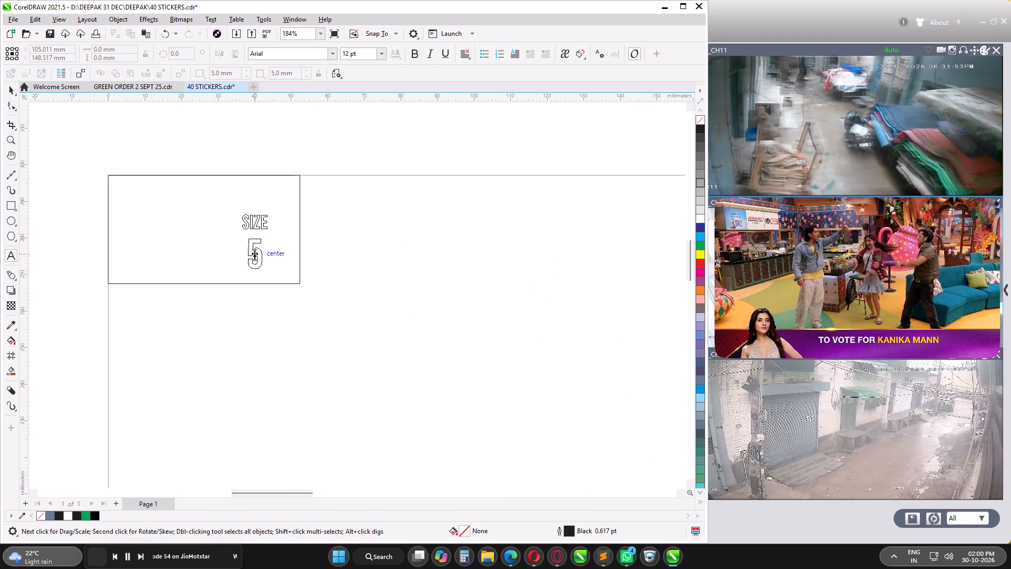
pyautogui.moveTo(254, 253); pyautogui.dragTo(242, 256)
pyautogui.moveTo(261, 256); pyautogui.dragTo(243, 257)
pyautogui.press('6')
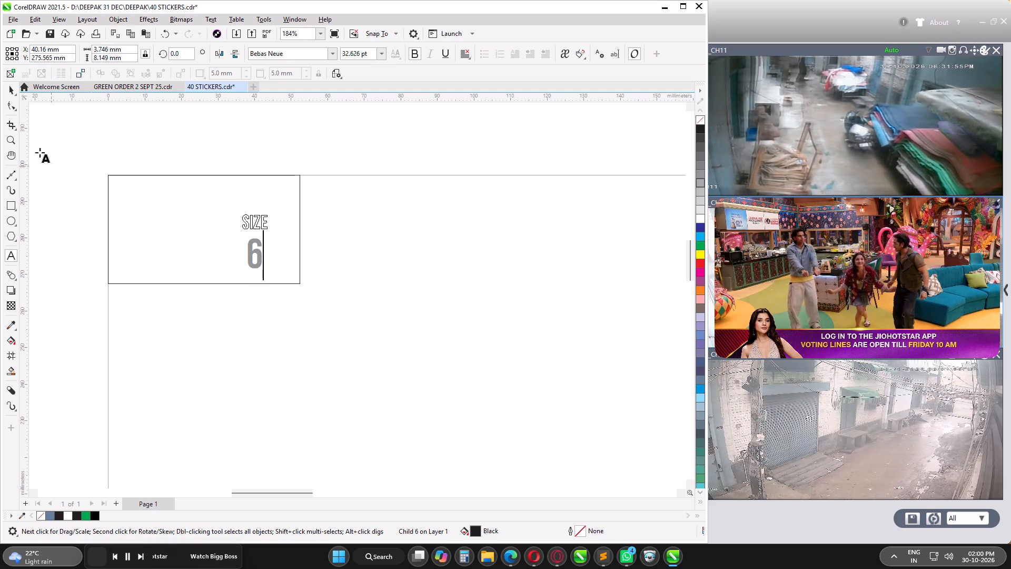
pyautogui.click(5, 89)
# Duplicate the size 6 sticker edge to edge along the page's top edge to make a row of four.
pyautogui.scroll(-5, 121, 185)
pyautogui.click(127, 192)
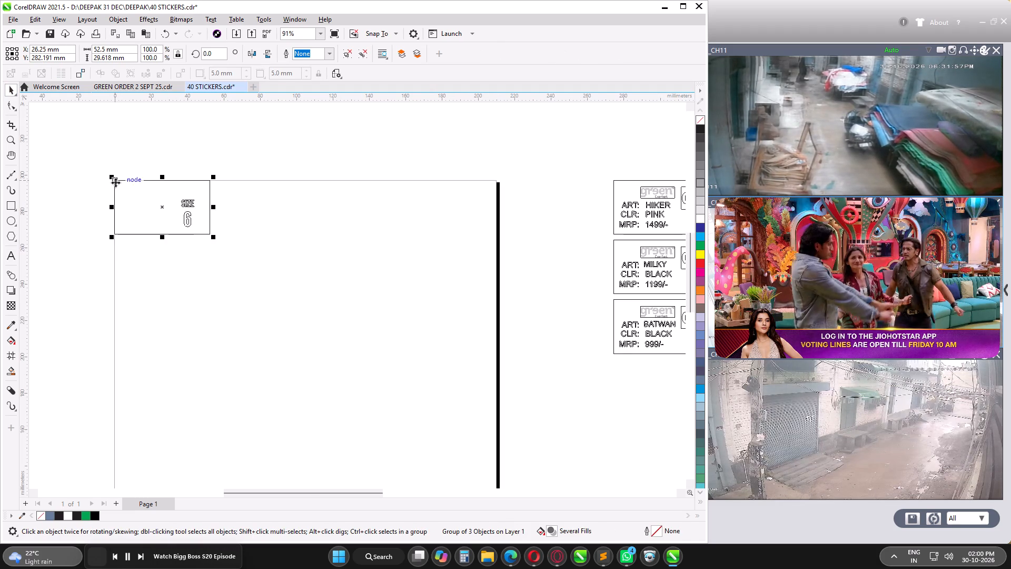
pyautogui.moveTo(114, 181); pyautogui.dragTo(210, 182)
pyautogui.keyDown('shift'); pyautogui.rightClick(210, 182); pyautogui.keyUp('shift')
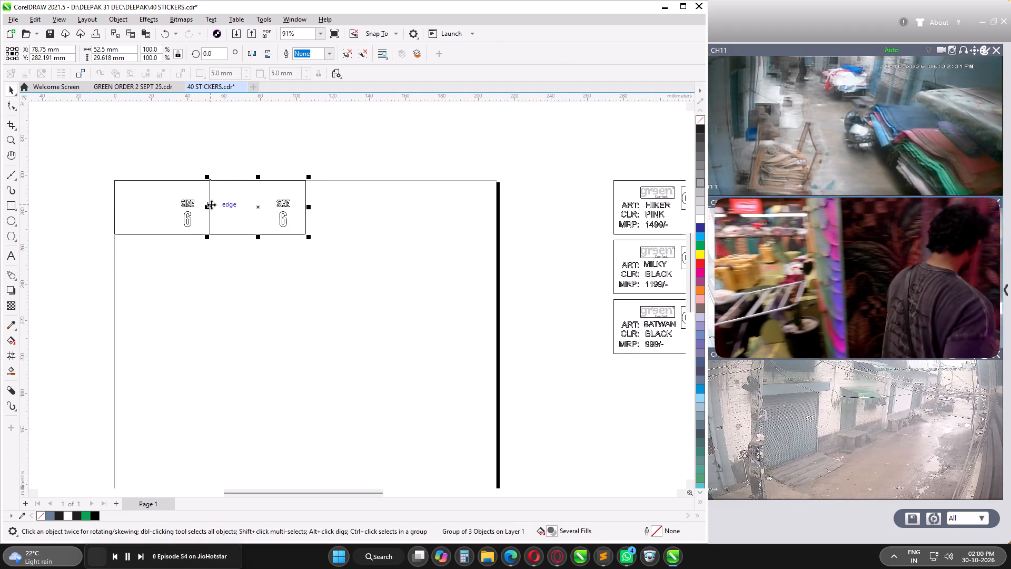
pyautogui.hotkey('ctrl', 'r')
pyautogui.hotkey('ctrl', 'r')
# Duplicate the row of four size 6 stickers downward edge to edge until ten rows fill the A4 page.
pyautogui.moveTo(95, 155); pyautogui.dragTo(518, 253)
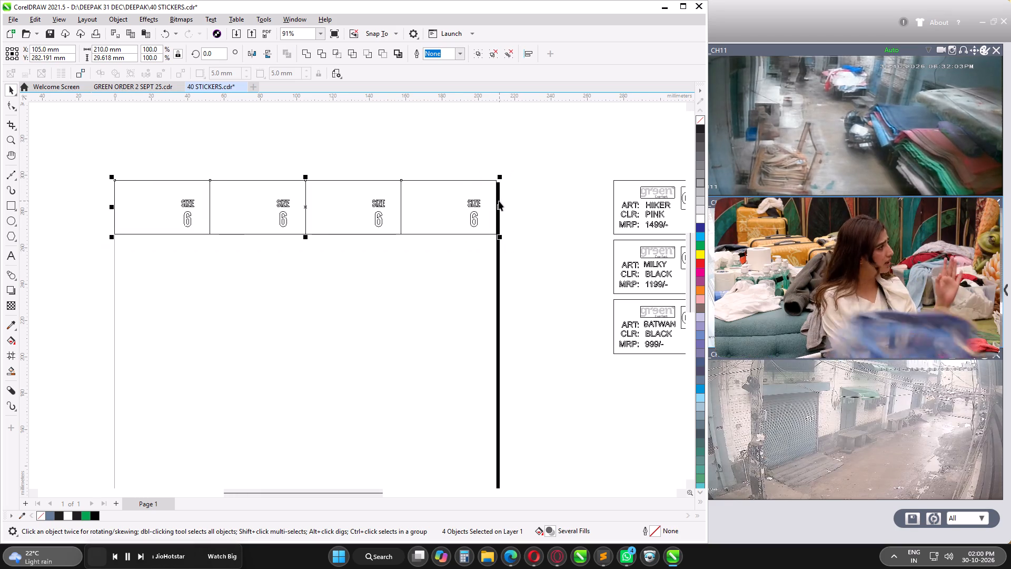
pyautogui.moveTo(495, 181); pyautogui.dragTo(494, 234)
pyautogui.keyDown('shift'); pyautogui.rightClick(494, 234); pyautogui.keyUp('shift')
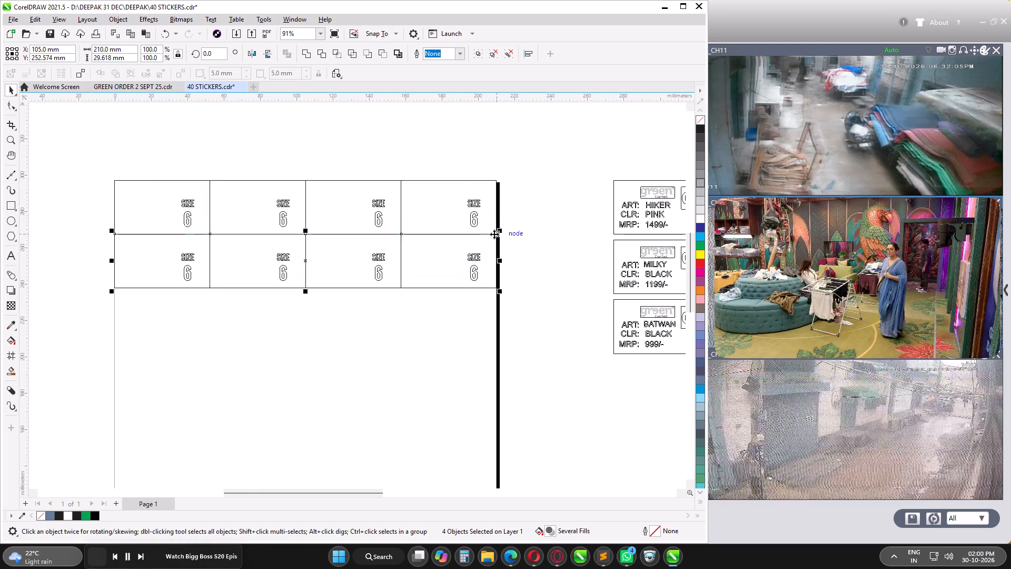
pyautogui.moveTo(483, 389); pyautogui.dragTo(463, 283, button='middle')
pyautogui.scroll(-4, 458, 262)
pyautogui.hotkey('ctrl', 'r')
pyautogui.hotkey('ctrl', 'r')
pyautogui.hotkey('ctrl', 'r')
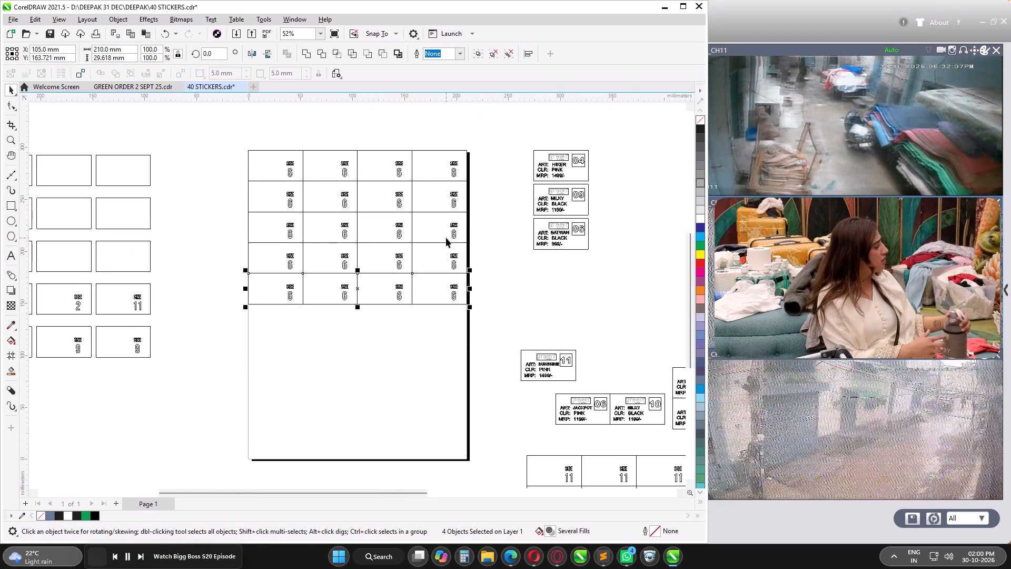
pyautogui.hotkey('ctrl', 'r')
pyautogui.hotkey('ctrl', 'r')
pyautogui.hotkey('ctrl', 'r')
pyautogui.hotkey('ctrl', 'r')
pyautogui.hotkey('ctrl', 'r')
# Print the full sheet of 40 size 6 stickers.
pyautogui.moveTo(441, 372); pyautogui.dragTo(421, 345, button='middle')
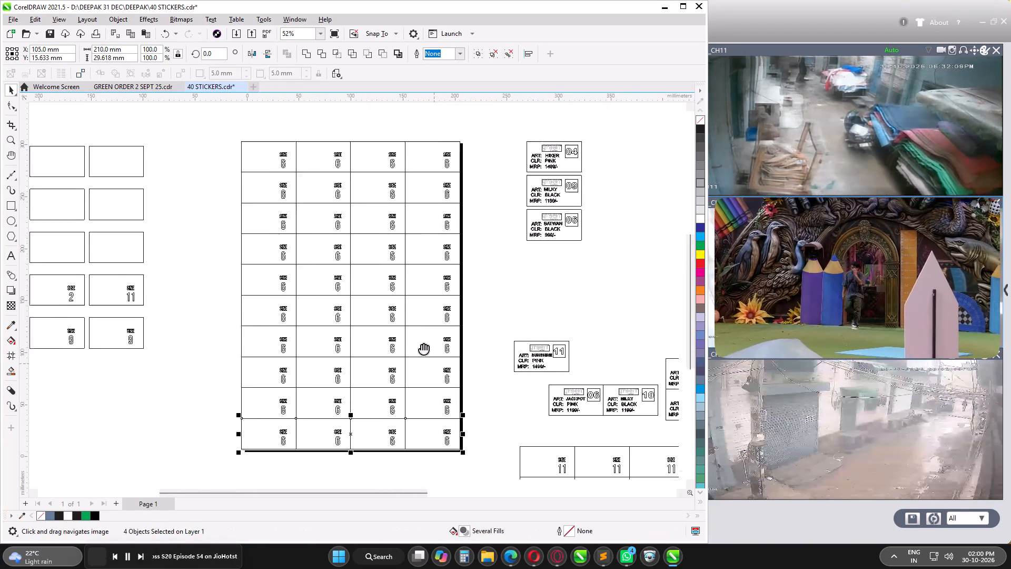
pyautogui.moveTo(421, 345); pyautogui.dragTo(381, 296, button='middle')
pyautogui.scroll(-2, 375, 289)
pyautogui.hotkey('ctrl', 'p')
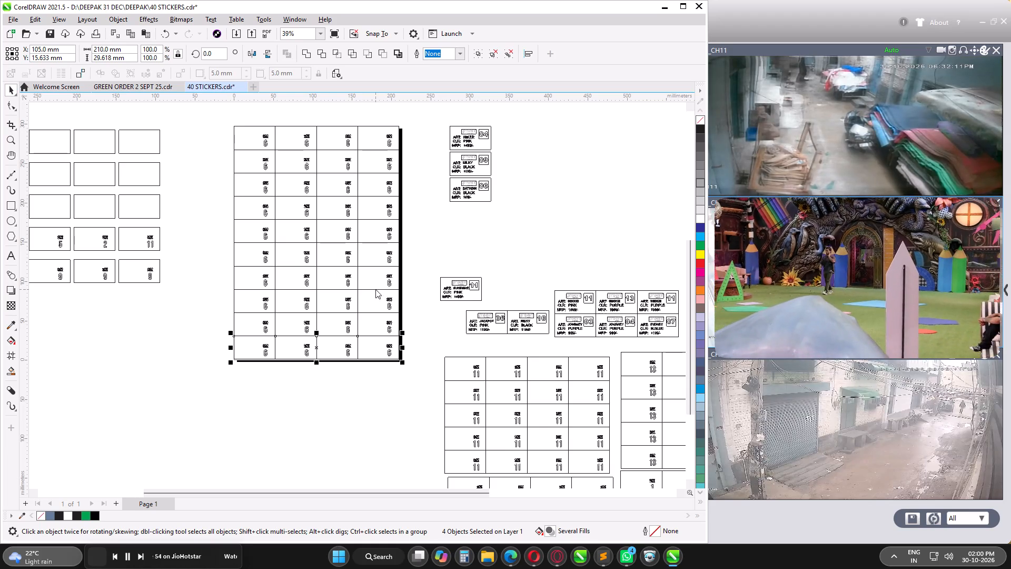
pyautogui.press('Return')
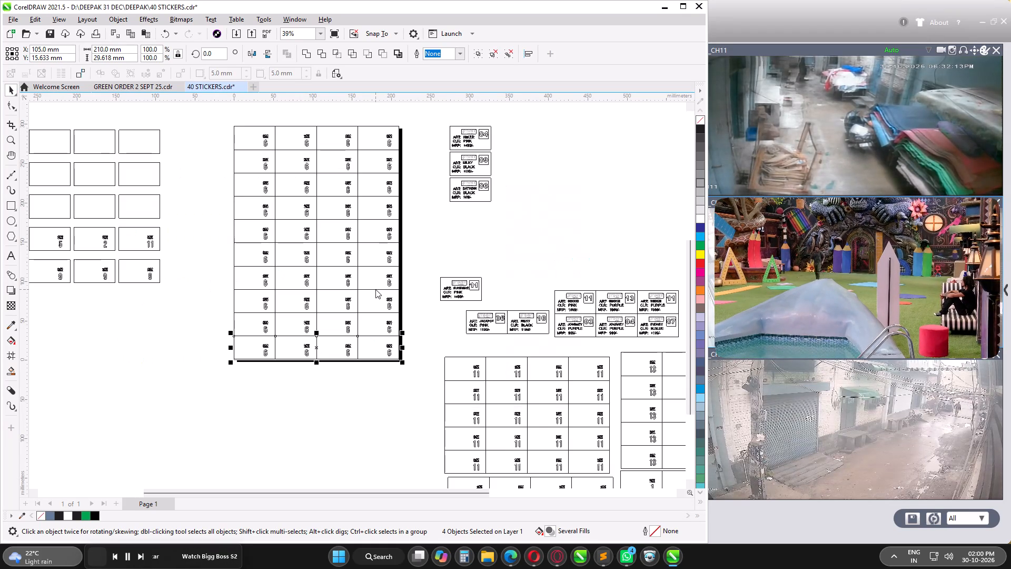
# Move ten size 6 stickers, the bottom two rows plus the last two of row eight, below the off-page size 5 group and group them.
pyautogui.moveTo(223, 306); pyautogui.dragTo(426, 379)
pyautogui.keyDown('shift'); pyautogui.click(381, 298); pyautogui.keyUp('shift')
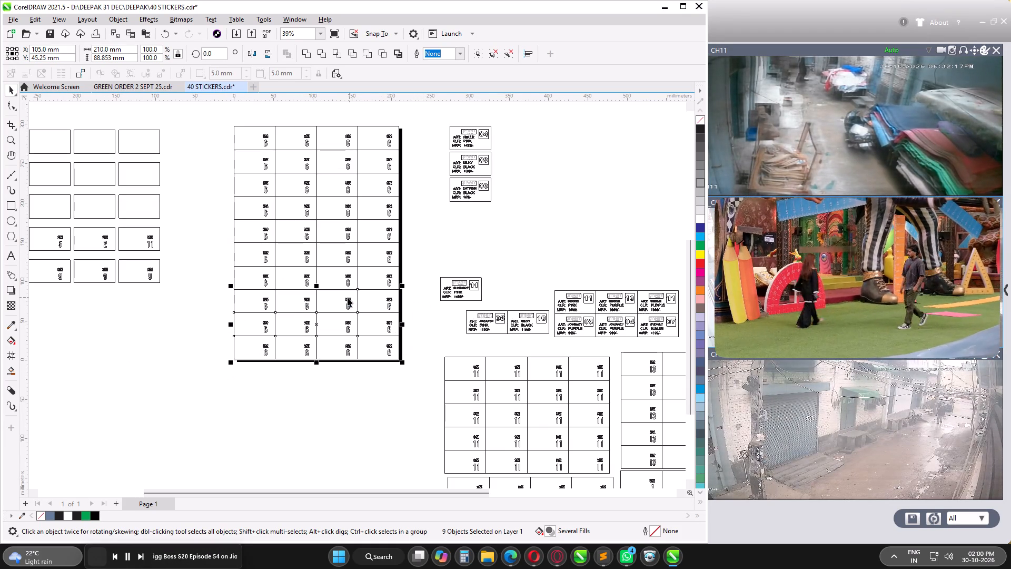
pyautogui.keyDown('shift'); pyautogui.click(345, 297); pyautogui.keyUp('shift')
pyautogui.scroll(-6, 266, 260)
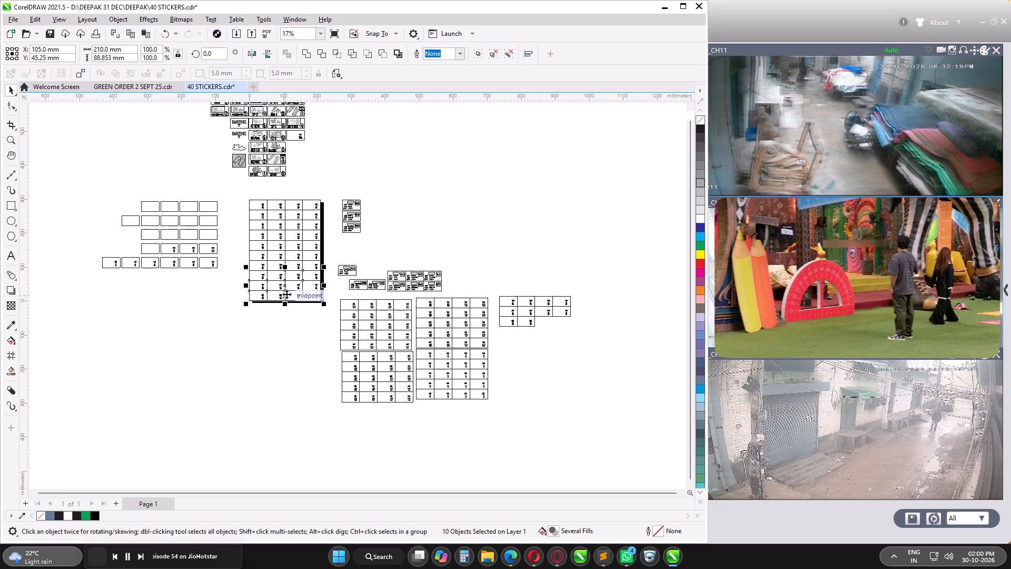
pyautogui.moveTo(287, 286); pyautogui.dragTo(538, 335)
pyautogui.press('g')
# Delete the size 6 stickers left on the page except the first one in the top row.
pyautogui.scroll(5, 247, 225)
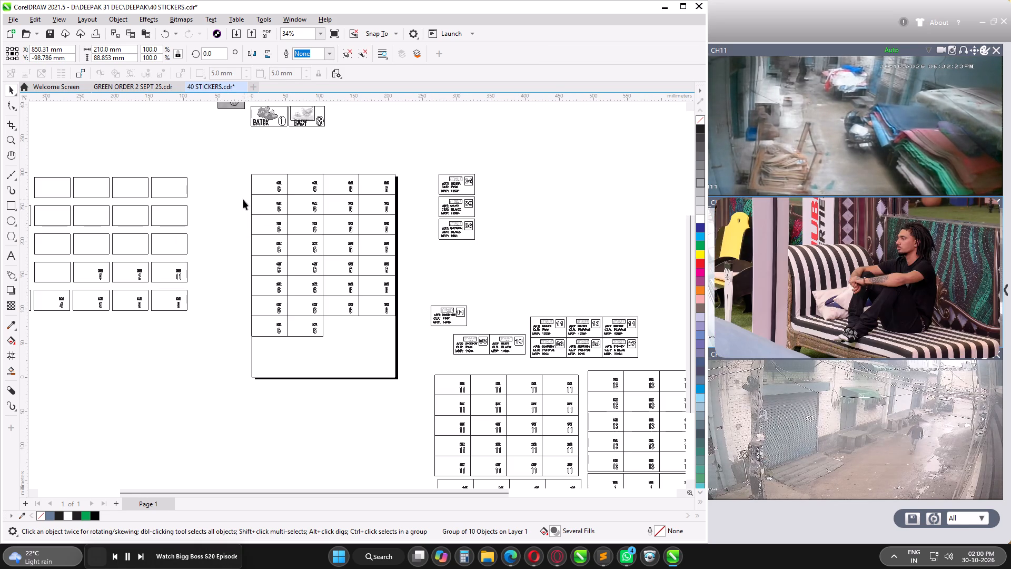
pyautogui.moveTo(241, 193); pyautogui.dragTo(411, 357)
pyautogui.press('Delete')
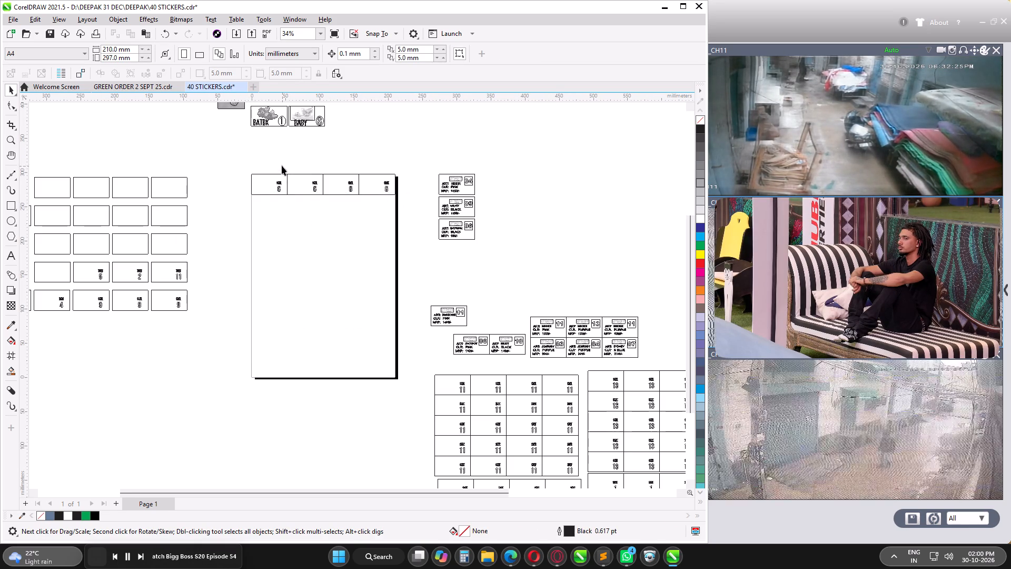
pyautogui.moveTo(282, 163); pyautogui.dragTo(413, 215)
pyautogui.press('Delete')
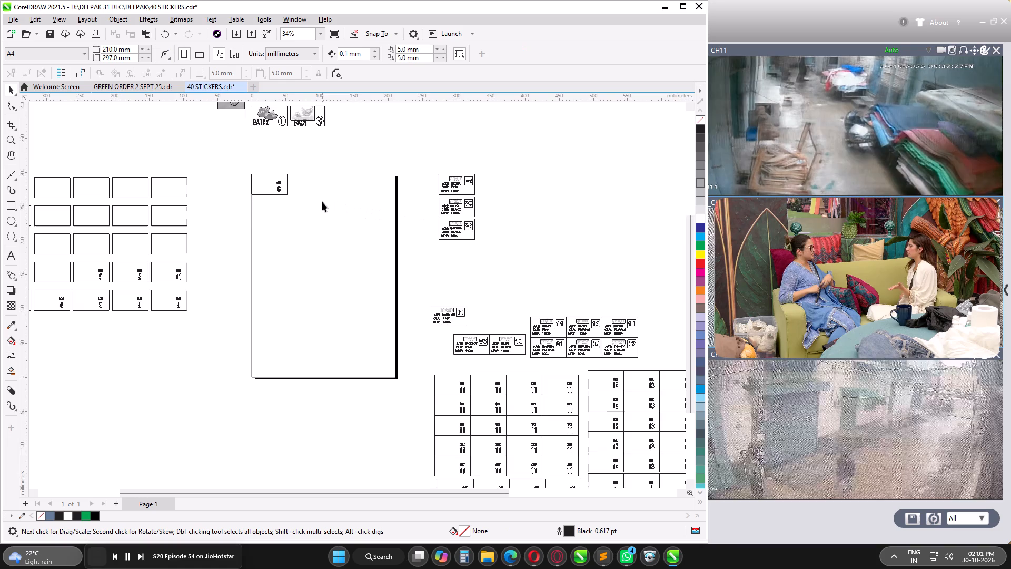
# Change the remaining sticker's size number to 7.
pyautogui.scroll(13, 320, 200)
pyautogui.press('space')
pyautogui.moveTo(238, 190); pyautogui.dragTo(259, 194)
pyautogui.press('7')
pyautogui.click(14, 89)
# Duplicate the size 7 sticker edge to edge along the page's top edge to make a row of four.
pyautogui.scroll(-4, 233, 299)
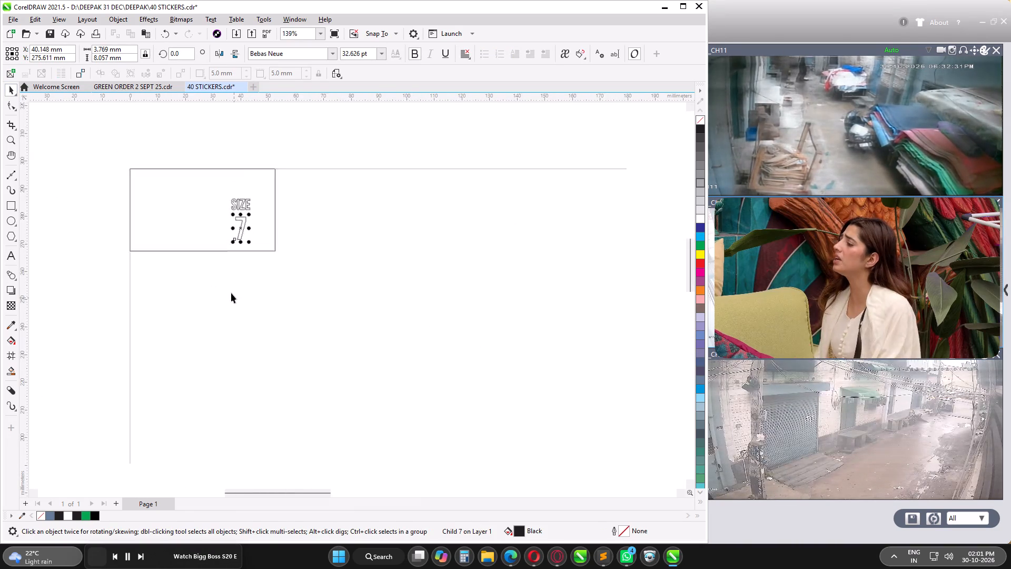
pyautogui.click(181, 199)
pyautogui.moveTo(142, 185); pyautogui.dragTo(248, 186)
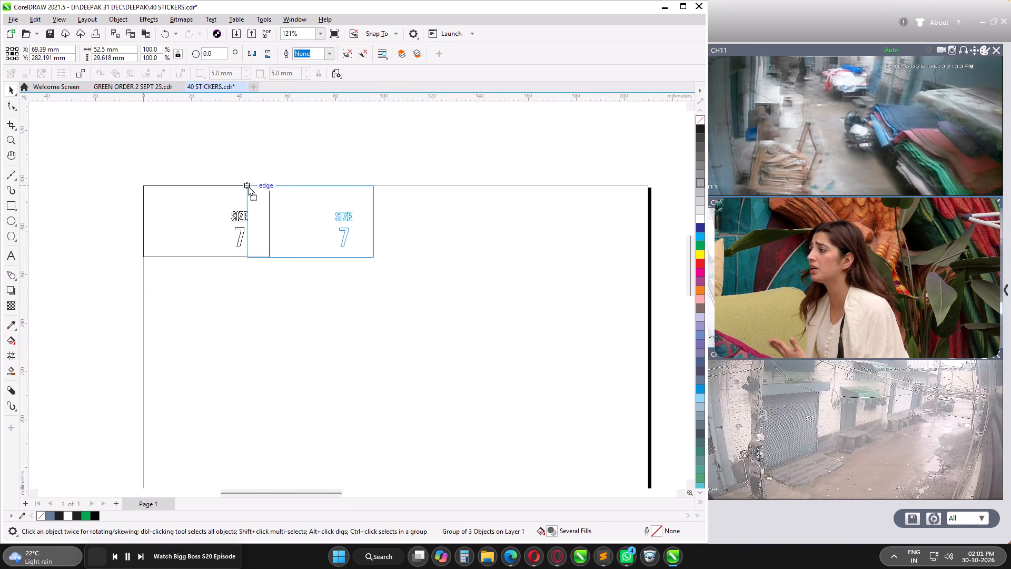
pyautogui.moveTo(248, 186); pyautogui.dragTo(269, 188)
pyautogui.keyDown('shift'); pyautogui.rightClick(269, 188); pyautogui.keyUp('shift')
pyautogui.hotkey('ctrl', 'r')
pyautogui.hotkey('ctrl', 'r')
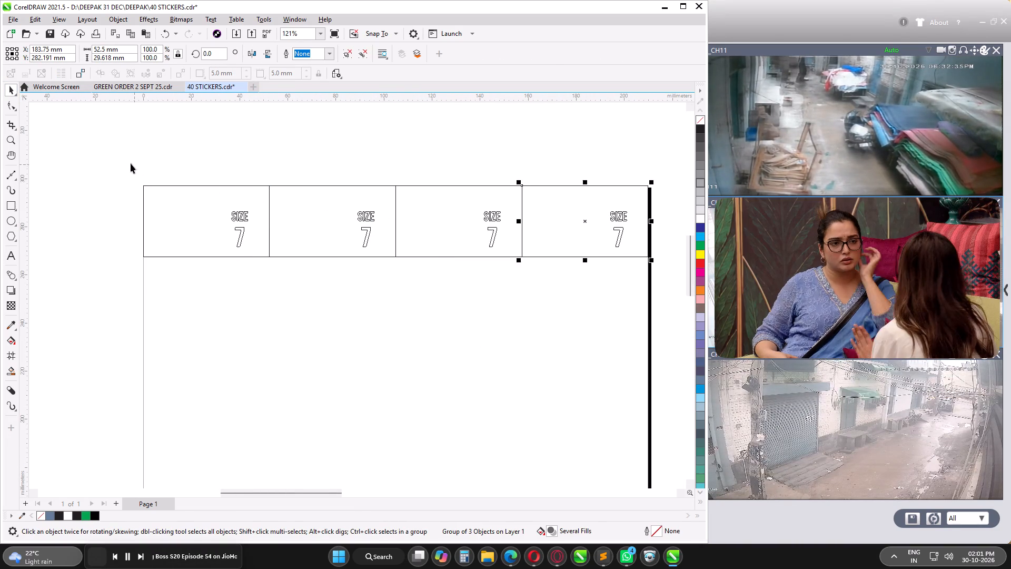
# Duplicate the row of four size 7 stickers downward edge to edge until ten rows fill the A4 page.
pyautogui.moveTo(118, 162); pyautogui.dragTo(666, 280)
pyautogui.moveTo(648, 185); pyautogui.dragTo(649, 232)
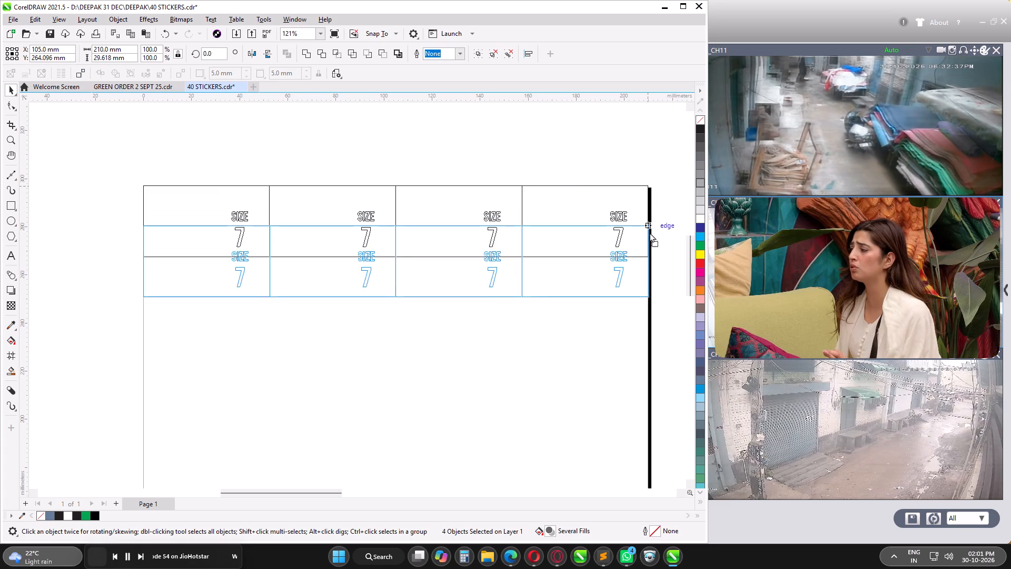
pyautogui.moveTo(649, 232); pyautogui.dragTo(647, 259)
pyautogui.keyDown('shift'); pyautogui.rightClick(648, 259); pyautogui.keyUp('shift')
pyautogui.moveTo(599, 404); pyautogui.dragTo(532, 267, button='middle')
pyautogui.scroll(-5, 520, 246)
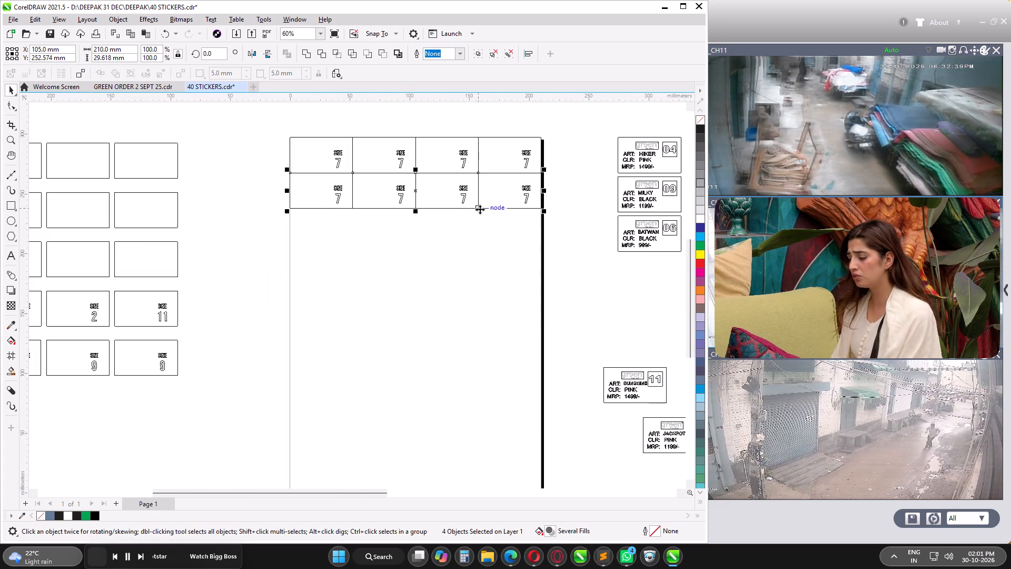
pyautogui.scroll(-1, 479, 209)
pyautogui.hotkey('ctrl', 'r')
pyautogui.hotkey('ctrl', 'r')
pyautogui.hotkey('ctrl', 'r')
pyautogui.hotkey('ctrl', 'r')
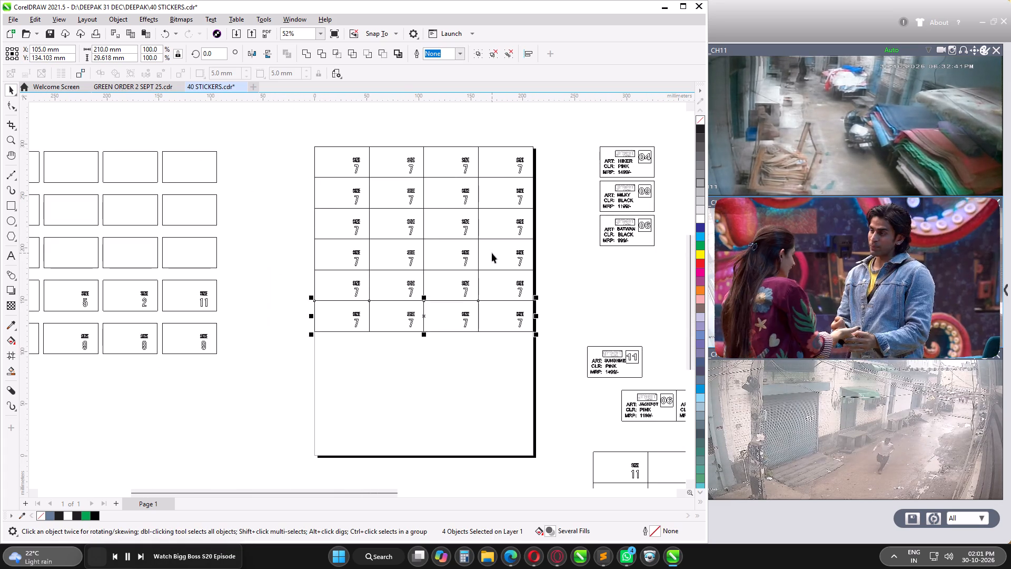
pyautogui.hotkey('ctrl', 'r')
pyautogui.hotkey('ctrl', 'r')
pyautogui.hotkey('ctrl', 'r')
pyautogui.hotkey('ctrl', 'r')
# Print one copy of the size 7 sticker sheet on the EPSON L3210 Series.
pyautogui.hotkey('ctrl', 'p')
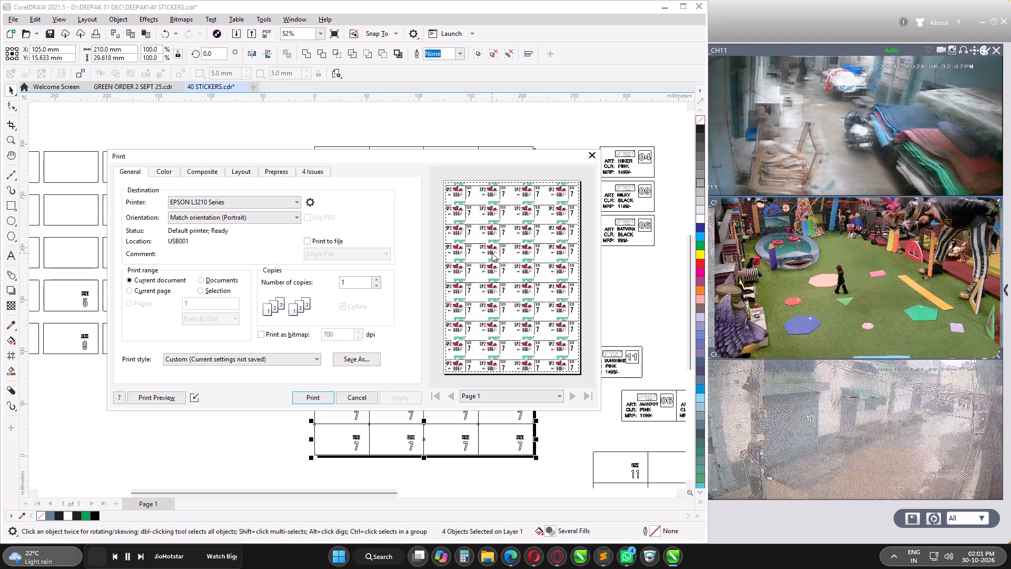
pyautogui.press('Return')
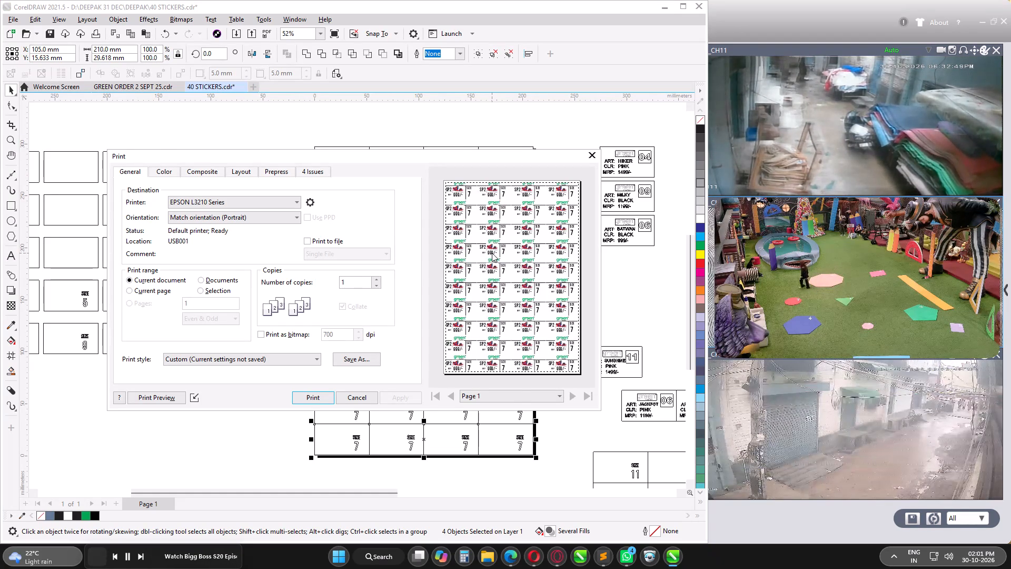
# Move ten size 7 stickers, rows eight and nine plus the first two of row ten, below the off-page size 6 group and group them.
pyautogui.moveTo(294, 355); pyautogui.dragTo(527, 423)
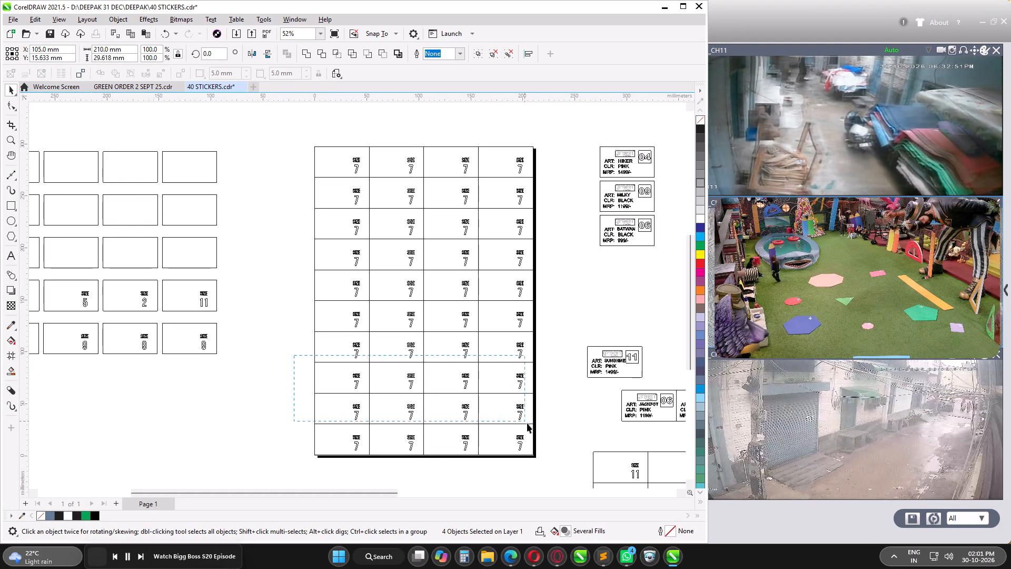
pyautogui.moveTo(527, 423); pyautogui.dragTo(537, 435)
pyautogui.keyDown('shift'); pyautogui.click(354, 443); pyautogui.keyUp('shift')
pyautogui.keyDown('shift'); pyautogui.click(407, 439); pyautogui.keyUp('shift')
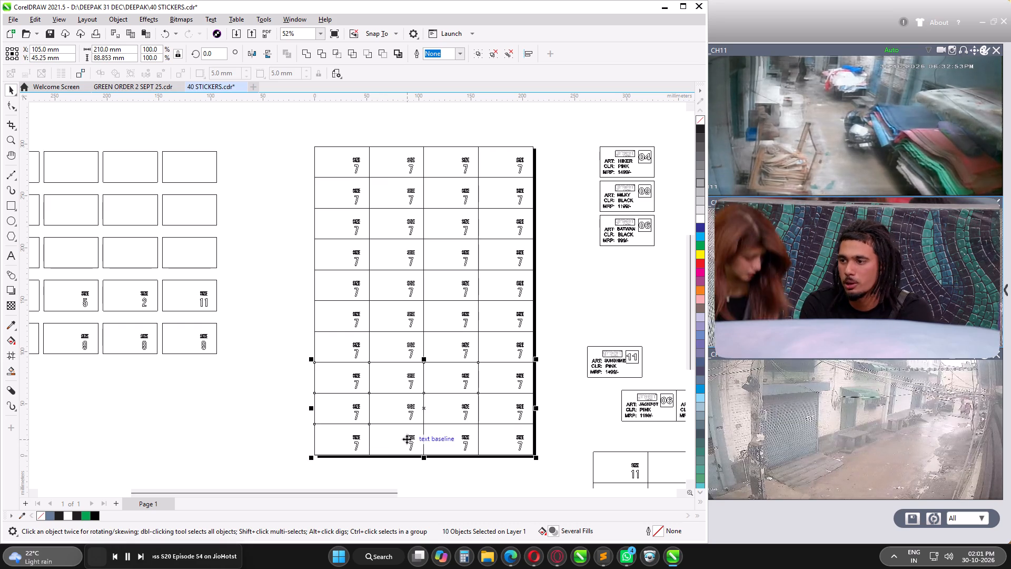
pyautogui.moveTo(418, 450); pyautogui.dragTo(289, 348, button='middle')
pyautogui.scroll(-8, 283, 344)
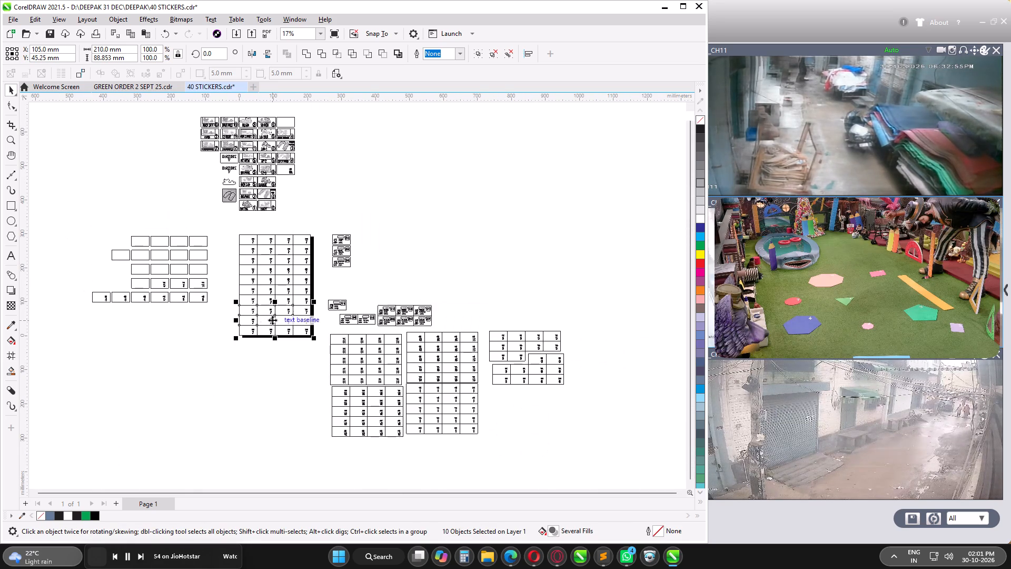
pyautogui.moveTo(272, 320); pyautogui.dragTo(524, 404)
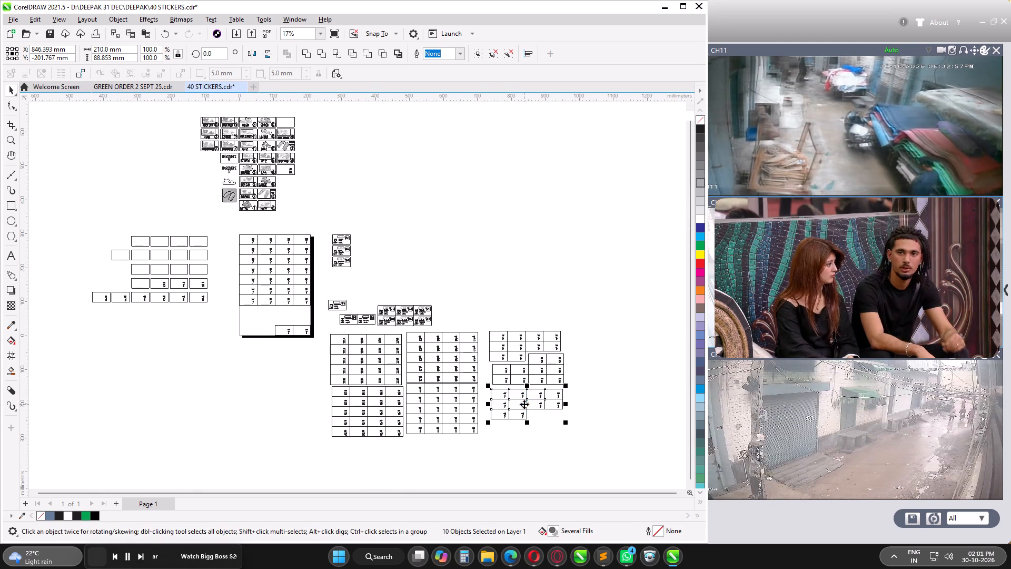
pyautogui.press('g')
# Delete the size 7 stickers left on the page except the first one in the top row.
pyautogui.scroll(4, 243, 254)
pyautogui.moveTo(220, 233); pyautogui.dragTo(371, 413)
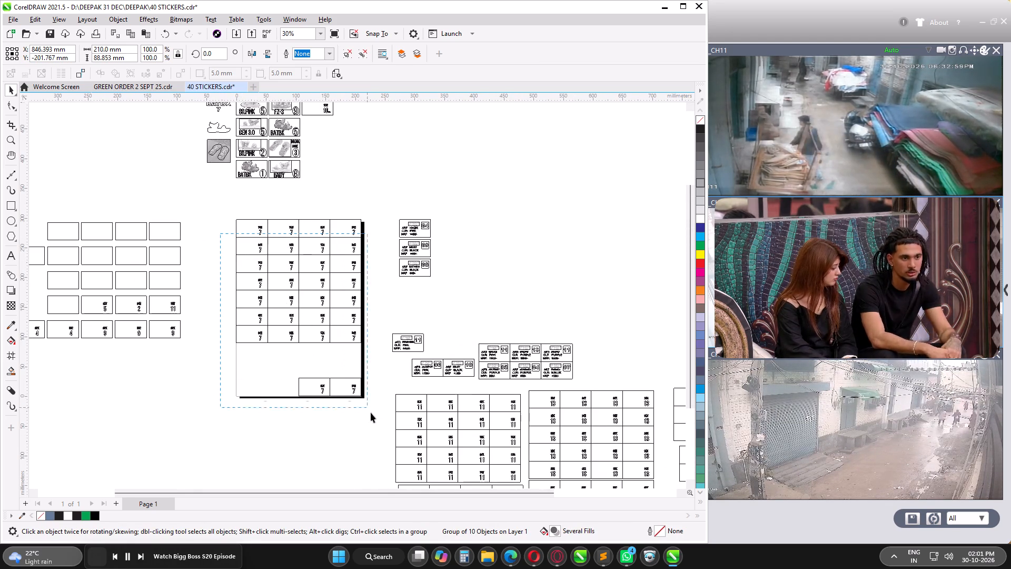
pyautogui.moveTo(371, 413); pyautogui.dragTo(373, 416)
pyautogui.press('Delete')
pyautogui.scroll(6, 253, 230)
pyautogui.moveTo(264, 200); pyautogui.dragTo(513, 308)
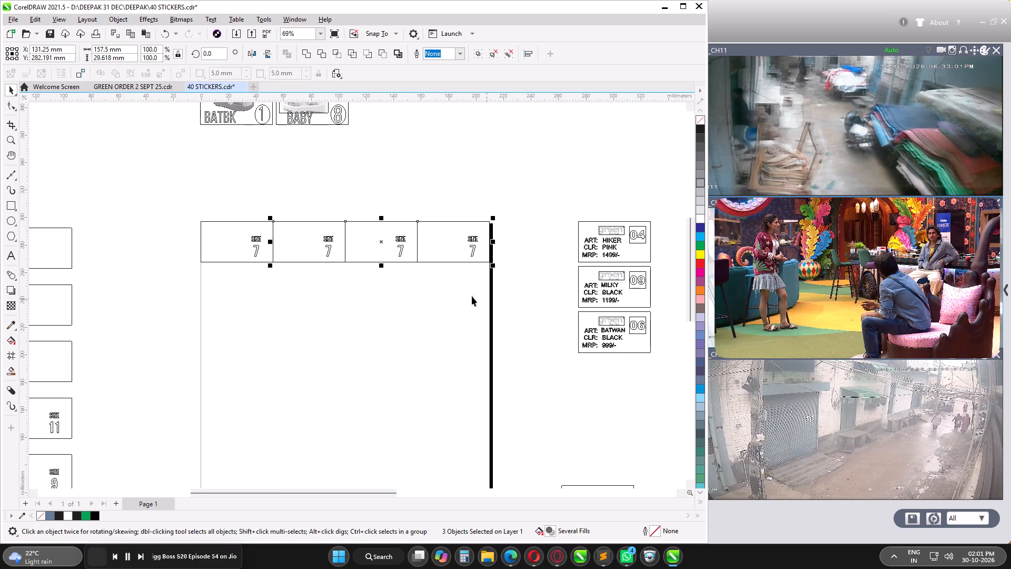
pyautogui.press('Delete')
# Change the remaining sticker's size number to 8.
pyautogui.scroll(5, 219, 250)
pyautogui.press('space')
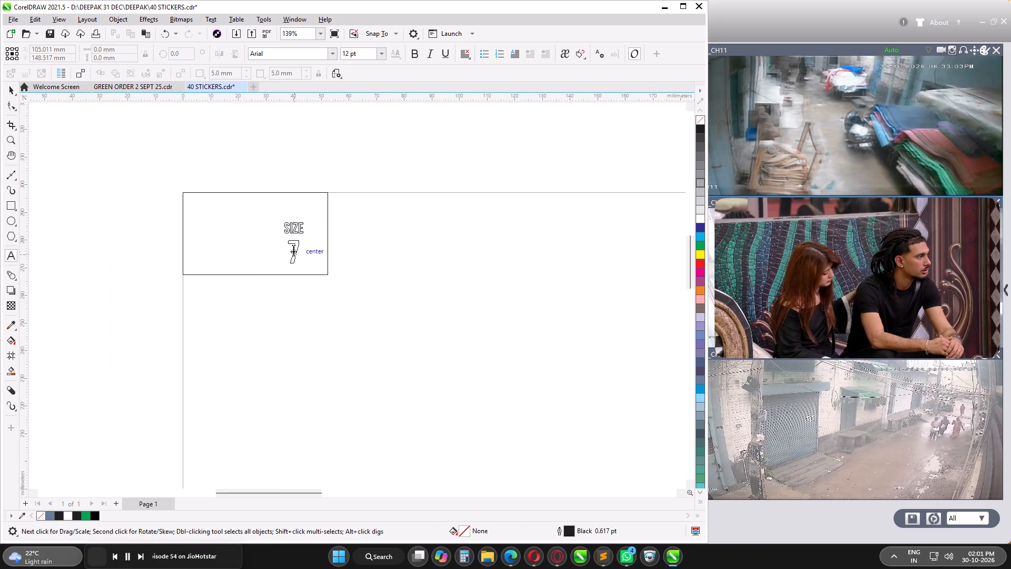
pyautogui.moveTo(291, 246); pyautogui.dragTo(304, 249)
pyautogui.press('8')
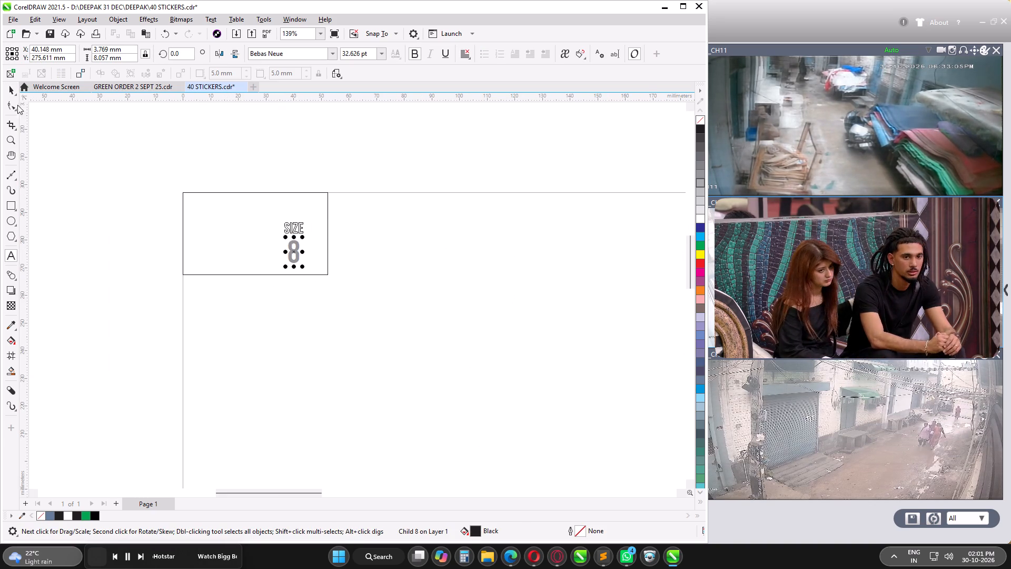
pyautogui.click(12, 91)
# Duplicate the size 8 sticker edge to edge along the page's top edge to make a row of four.
pyautogui.click(210, 234)
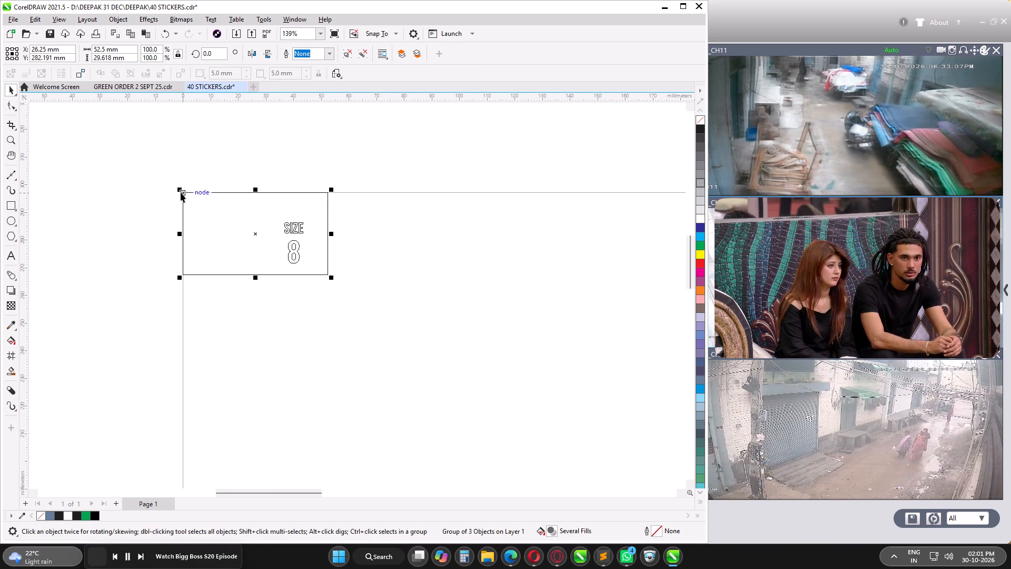
pyautogui.moveTo(182, 193); pyautogui.dragTo(328, 193)
pyautogui.keyDown('shift'); pyautogui.rightClick(328, 193); pyautogui.keyUp('shift')
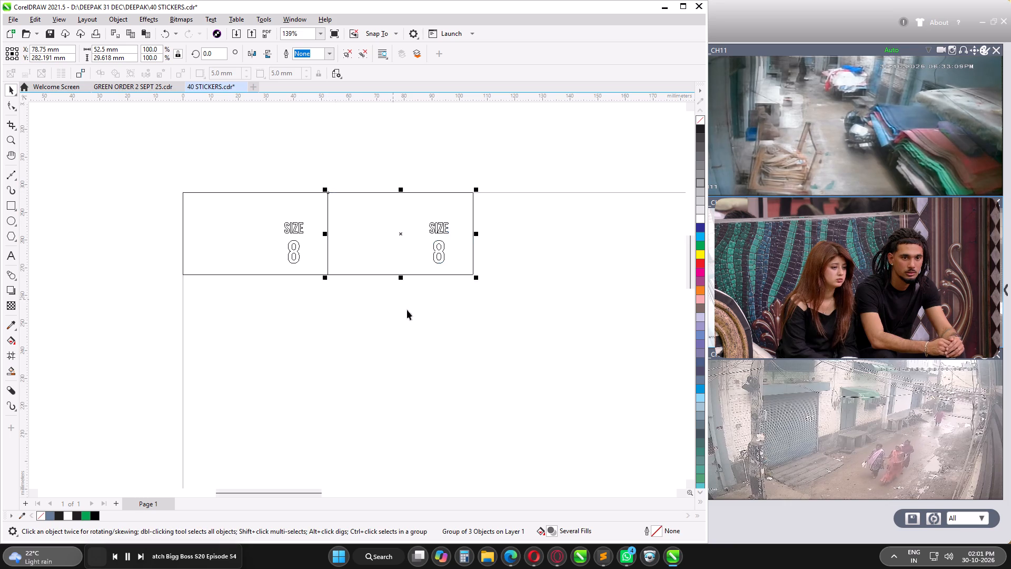
pyautogui.moveTo(407, 310); pyautogui.dragTo(283, 204, button='middle')
pyautogui.scroll(-4, 283, 204)
pyautogui.hotkey('ctrl', 'r')
pyautogui.hotkey('ctrl', 'r')
# Duplicate the row of four size 8 stickers edge to edge down the page to fill it with ten rows.
pyautogui.moveTo(134, 125); pyautogui.dragTo(415, 204)
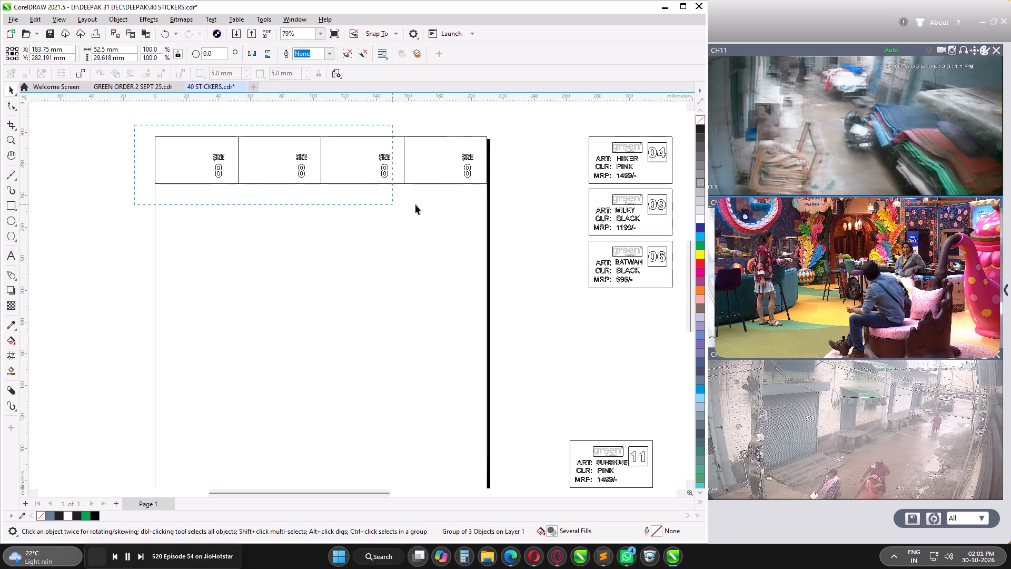
pyautogui.moveTo(415, 204); pyautogui.dragTo(504, 204)
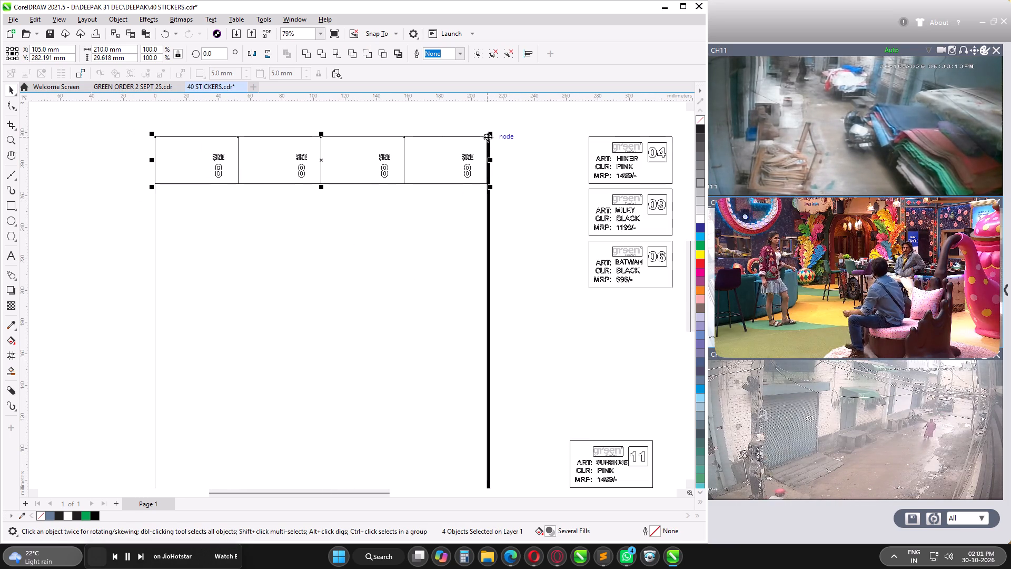
pyautogui.moveTo(488, 135); pyautogui.dragTo(485, 183)
pyautogui.keyDown('shift'); pyautogui.rightClick(485, 183); pyautogui.keyUp('shift')
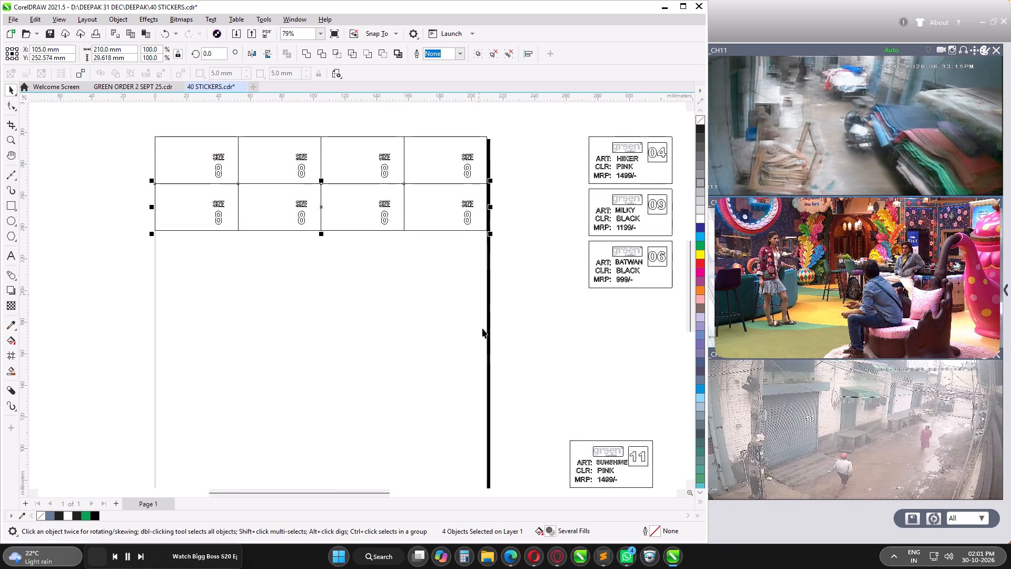
pyautogui.moveTo(483, 337); pyautogui.dragTo(451, 241, button='middle')
pyautogui.scroll(-4, 443, 229)
pyautogui.hotkey('ctrl', 'r')
pyautogui.hotkey('ctrl', 'r')
pyautogui.hotkey('ctrl', 'r')
pyautogui.hotkey('ctrl', 'r')
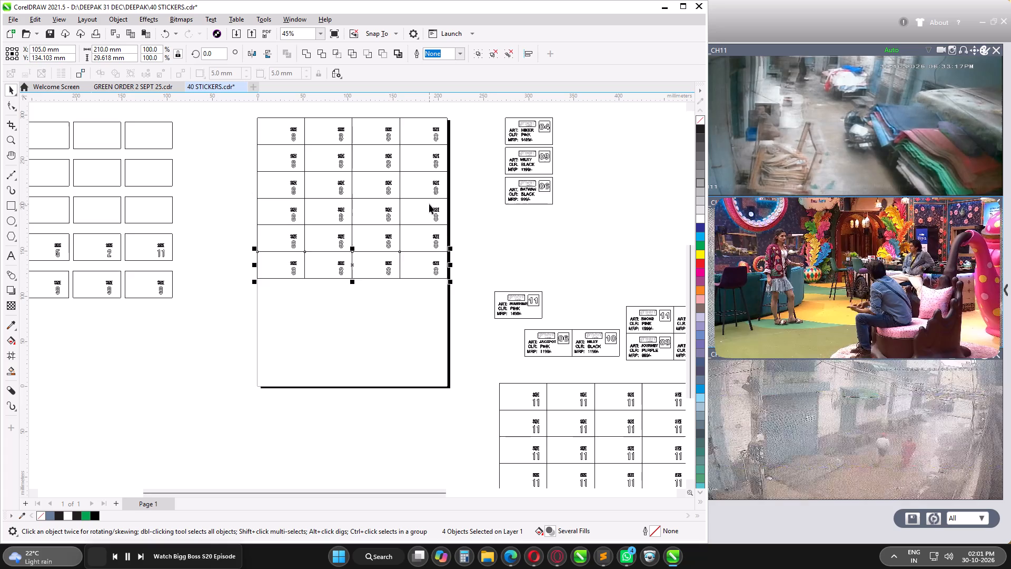
pyautogui.hotkey('ctrl', 'r')
pyautogui.hotkey('ctrl', 'r')
pyautogui.hotkey('ctrl', 'r')
pyautogui.hotkey('ctrl', 'r')
# Print one copy of the size 8 sticker sheet on the EPSON L3210 Series.
pyautogui.hotkey('ctrl', 'p')
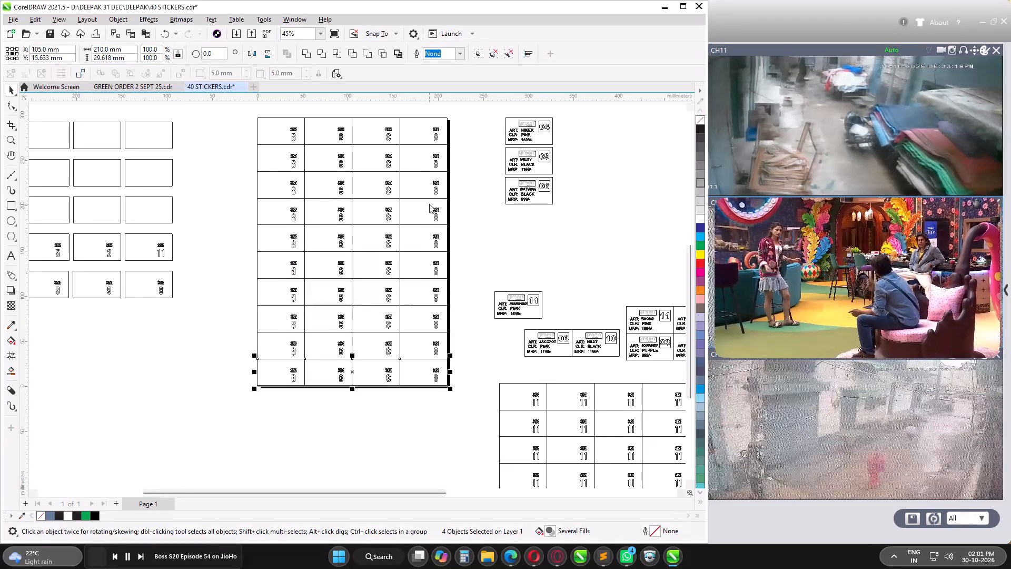
pyautogui.press('Return')
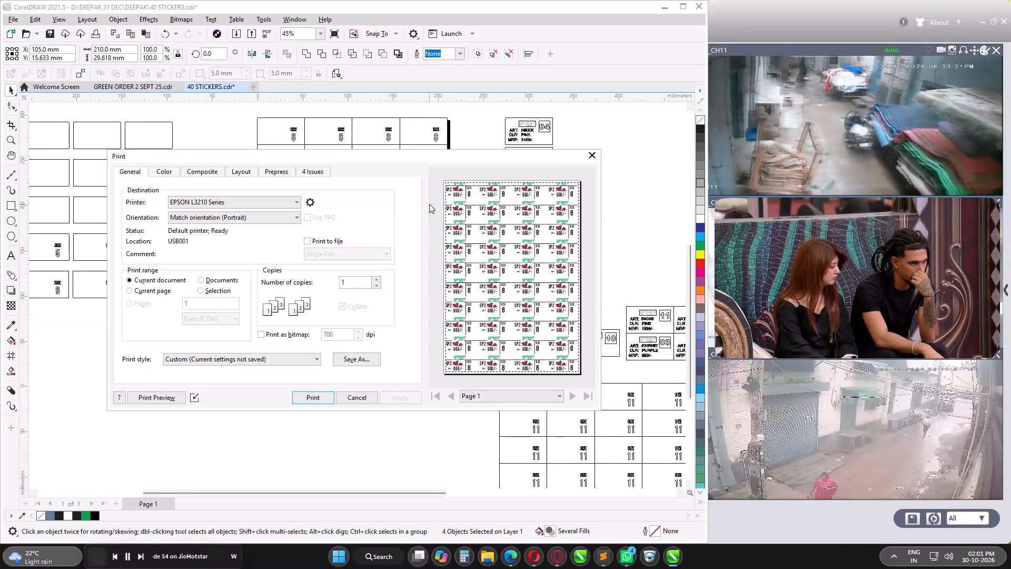
# Move ten size 8 stickers, rows nine and ten plus the last two of row eight, below the off-page size 7 group and group them.
pyautogui.moveTo(237, 326); pyautogui.dragTo(460, 401)
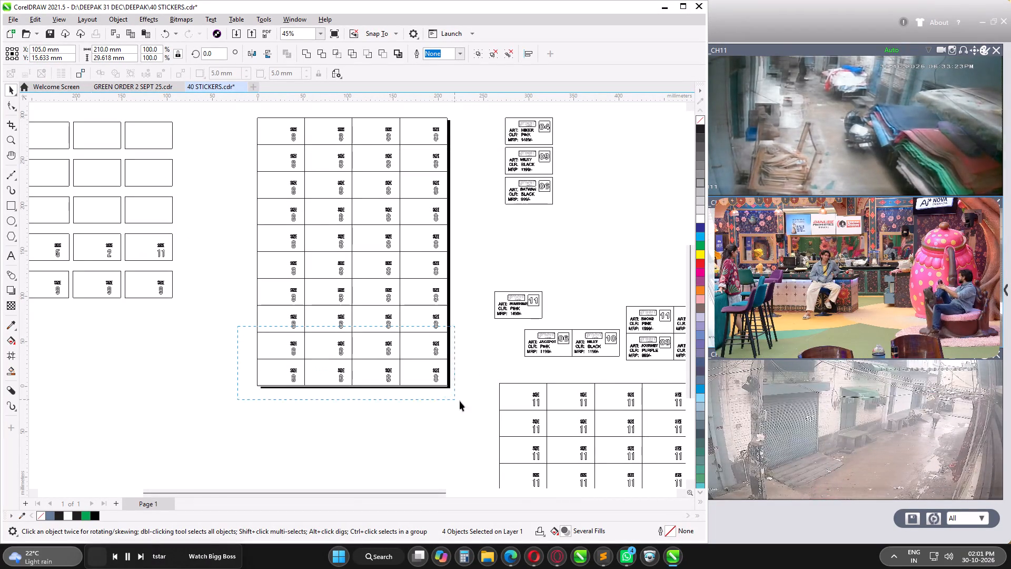
pyautogui.moveTo(460, 401); pyautogui.dragTo(477, 405)
pyautogui.keyDown('shift'); pyautogui.click(428, 323); pyautogui.keyUp('shift')
pyautogui.keyDown('shift'); pyautogui.click(376, 319); pyautogui.keyUp('shift')
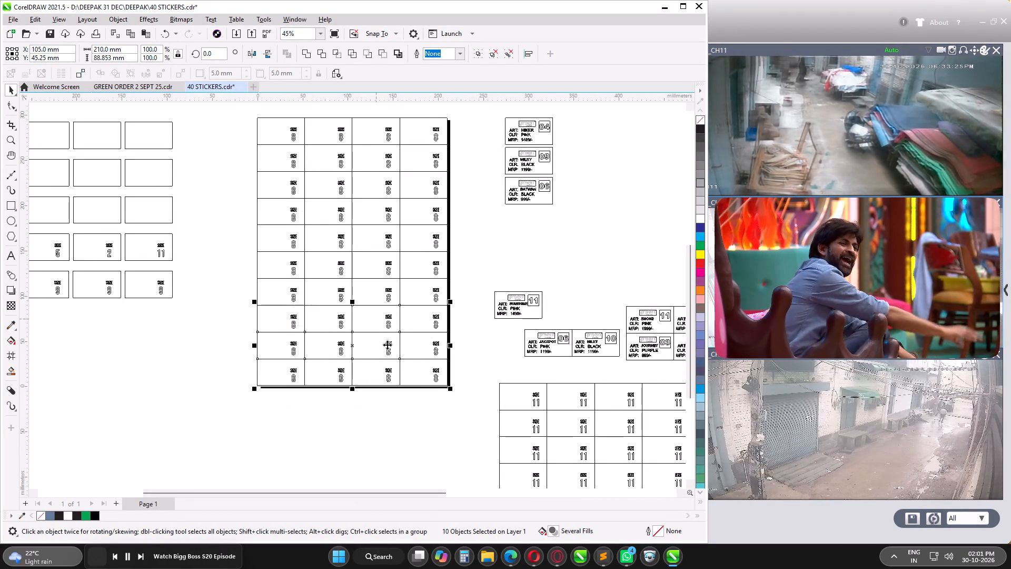
pyautogui.moveTo(412, 386); pyautogui.dragTo(340, 309, button='middle')
pyautogui.scroll(-5, 307, 280)
pyautogui.moveTo(290, 270); pyautogui.dragTo(605, 407)
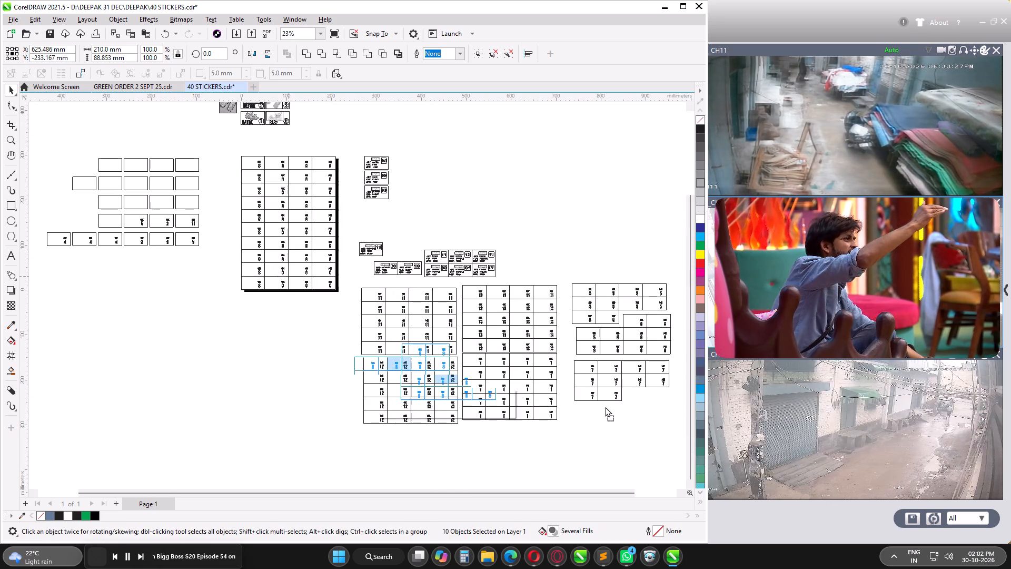
pyautogui.moveTo(605, 407); pyautogui.dragTo(623, 410)
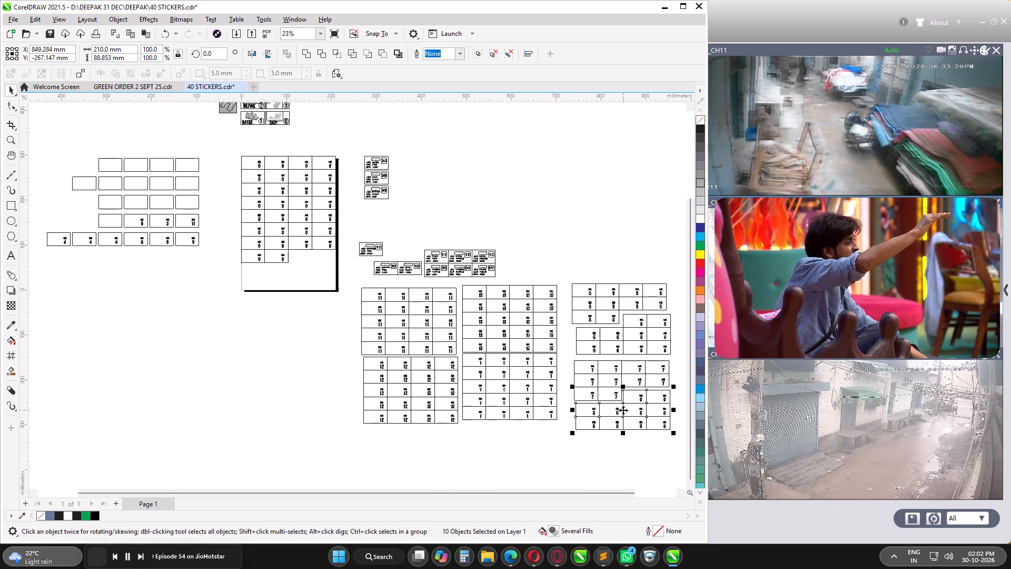
pyautogui.press('g')
# Delete the size 8 stickers left on the page except the first one in the top row.
pyautogui.scroll(4, 268, 202)
pyautogui.moveTo(201, 136); pyautogui.dragTo(384, 318)
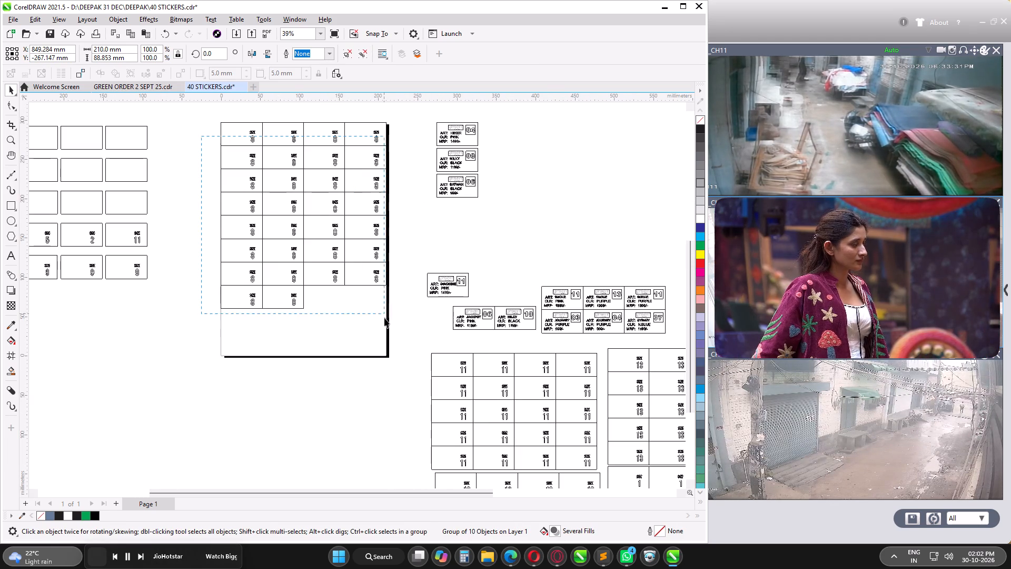
pyautogui.moveTo(384, 318); pyautogui.dragTo(400, 329)
pyautogui.press('Delete')
pyautogui.moveTo(246, 110); pyautogui.dragTo(418, 191)
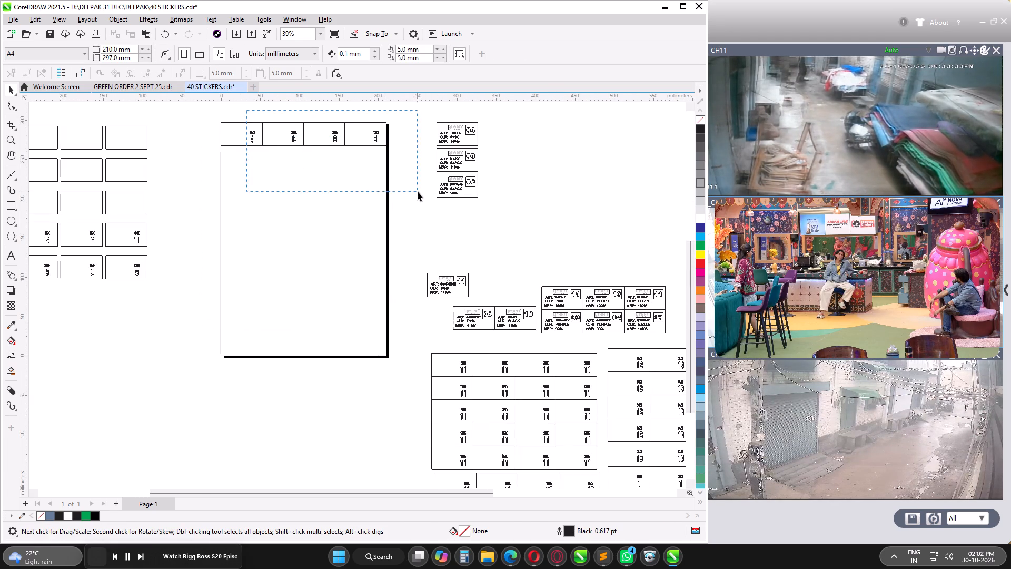
pyautogui.moveTo(418, 191); pyautogui.dragTo(423, 193)
pyautogui.press('Delete')
# Change the remaining sticker's size number to 9.
pyautogui.scroll(11, 245, 132)
pyautogui.press('space')
pyautogui.moveTo(252, 149); pyautogui.dragTo(269, 151)
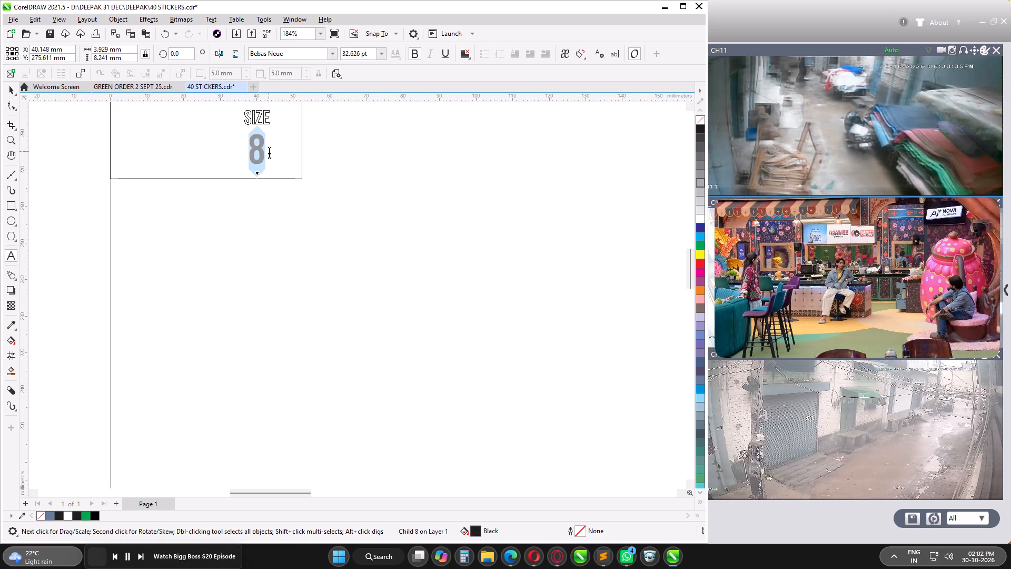
pyautogui.moveTo(269, 151); pyautogui.dragTo(271, 152)
pyautogui.press('9')
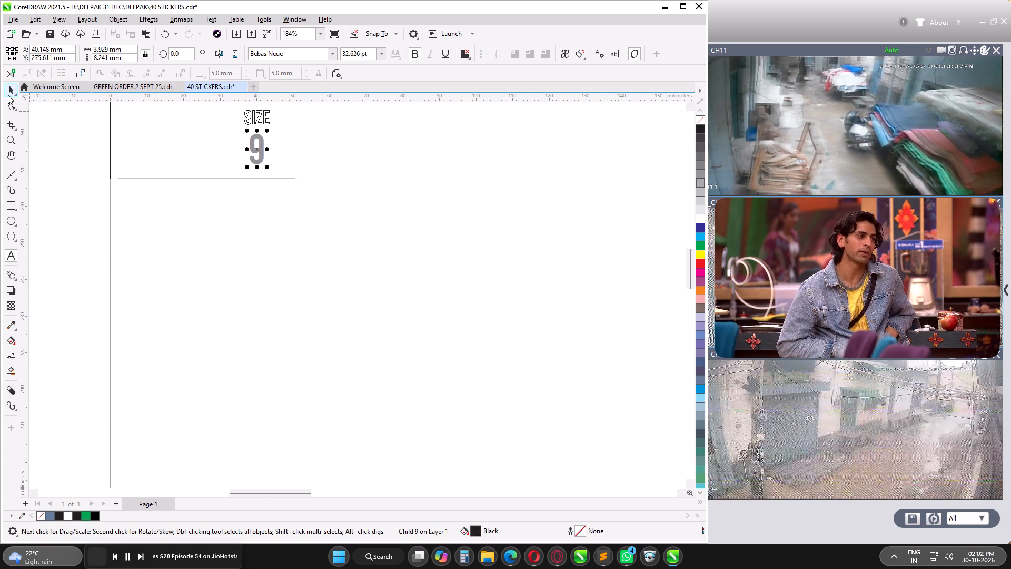
pyautogui.click(9, 95)
# Duplicate the size 9 sticker edge to edge along the page's top edge to make a row of four.
pyautogui.moveTo(202, 200); pyautogui.dragTo(208, 299, button='middle')
pyautogui.scroll(-2, 208, 299)
pyautogui.click(163, 232)
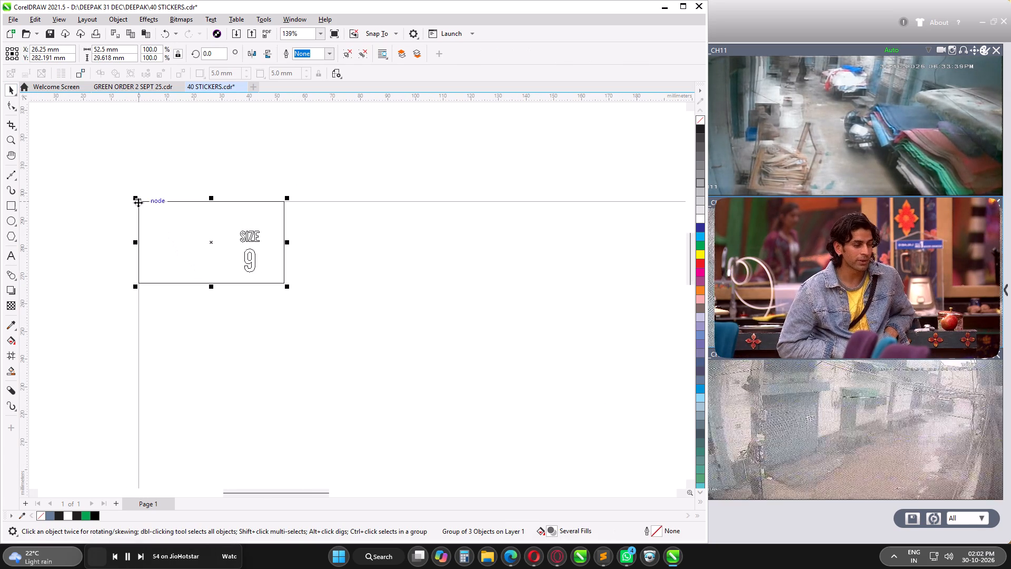
pyautogui.moveTo(138, 202); pyautogui.dragTo(283, 202)
pyautogui.keyDown('shift'); pyautogui.rightClick(283, 202); pyautogui.keyUp('shift')
pyautogui.moveTo(355, 327); pyautogui.dragTo(252, 237, button='middle')
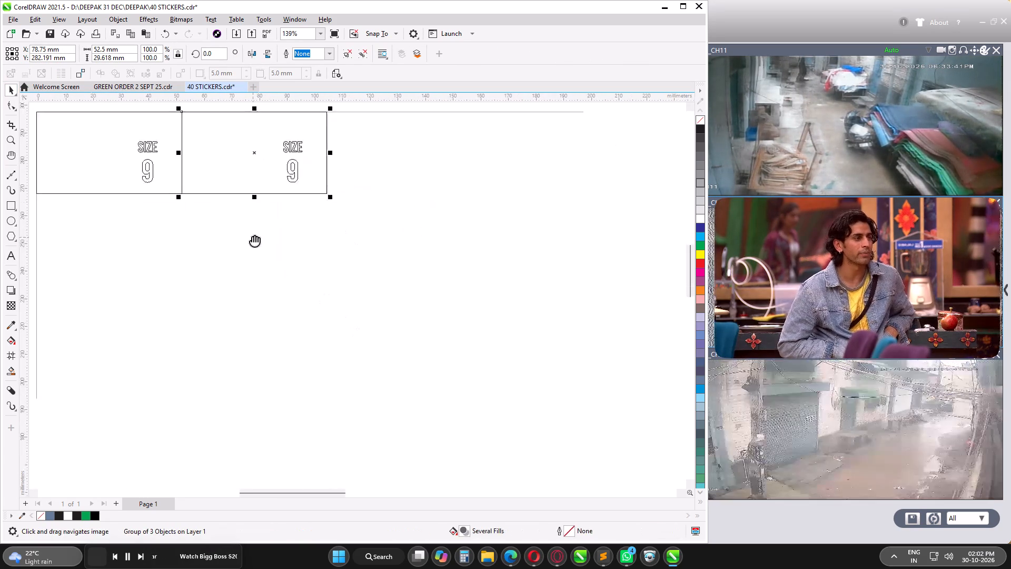
pyautogui.moveTo(252, 237); pyautogui.dragTo(250, 235, button='middle')
pyautogui.scroll(-4, 245, 229)
pyautogui.hotkey('ctrl', 'r')
pyautogui.hotkey('ctrl', 'r')
# Duplicate the row of four size 9 stickers edge to edge down the page to fill it with ten rows.
pyautogui.scroll(-3, 213, 180)
pyautogui.moveTo(135, 149); pyautogui.dragTo(355, 216)
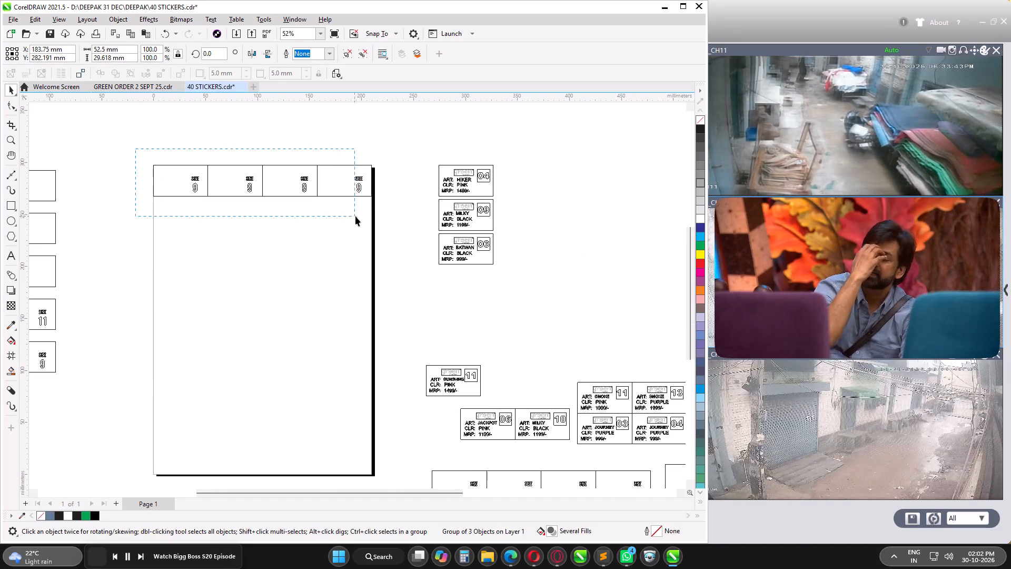
pyautogui.moveTo(355, 216); pyautogui.dragTo(404, 222)
pyautogui.moveTo(372, 168); pyautogui.dragTo(372, 198)
pyautogui.keyDown('shift'); pyautogui.rightClick(372, 198); pyautogui.keyUp('shift')
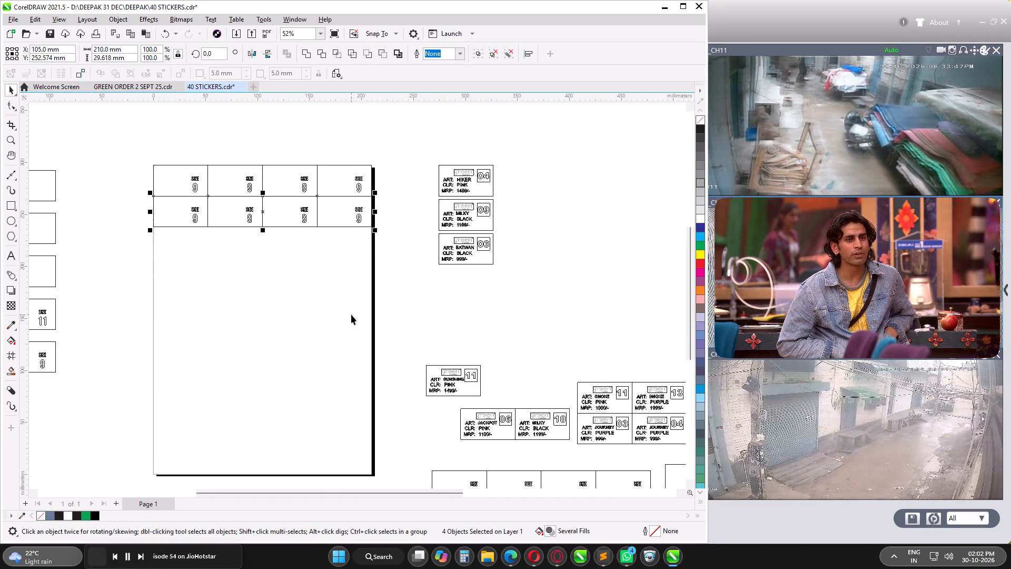
pyautogui.hotkey('ctrl', 'r')
pyautogui.hotkey('ctrl', 'r')
pyautogui.hotkey('ctrl', 'r')
pyautogui.hotkey('ctrl', 'r')
pyautogui.hotkey('ctrl', 'r')
pyautogui.hotkey('ctrl', 'r')
pyautogui.hotkey('ctrl', 'r')
pyautogui.hotkey('ctrl', 'r')
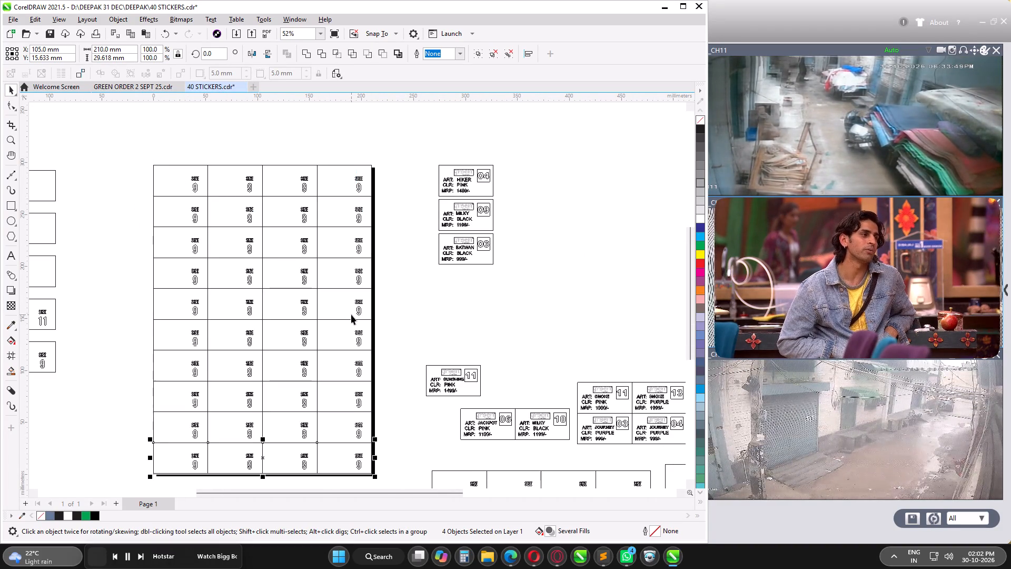
# Print one copy of the size 9 sticker sheet on the EPSON L3210 Series.
pyautogui.hotkey('ctrl', 'p')
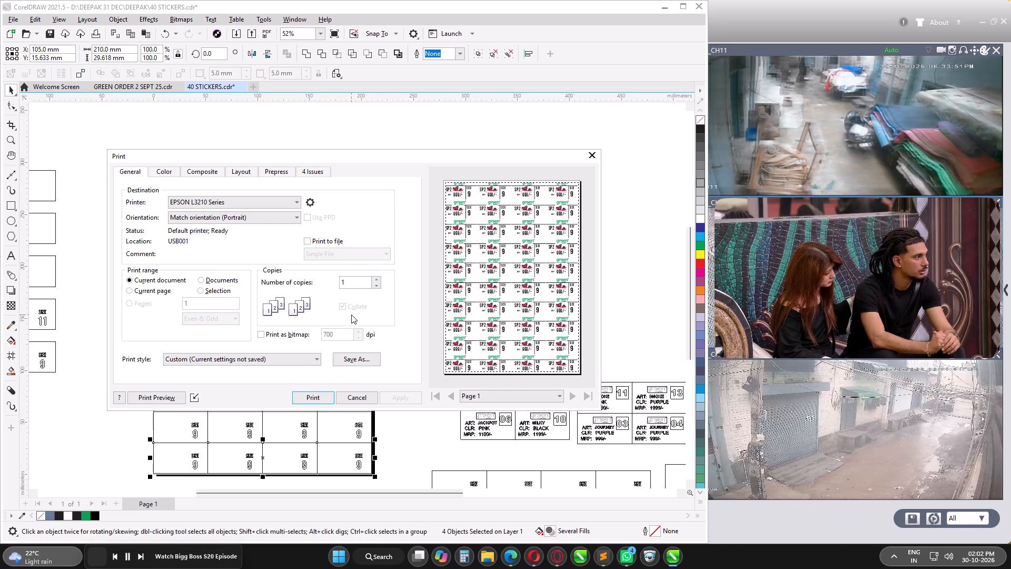
pyautogui.press('Return')
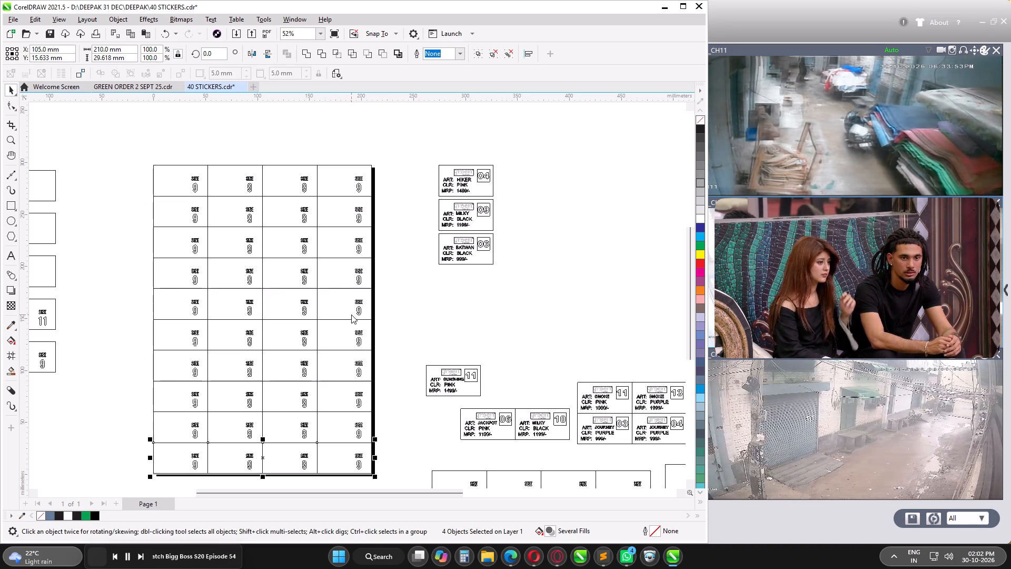
# Move ten size 9 stickers, rows eight and nine plus the first two of row ten, beside the off-page size 5 group and group them.
pyautogui.moveTo(176, 346); pyautogui.dragTo(187, 241, button='middle')
pyautogui.moveTo(146, 258); pyautogui.dragTo(196, 291)
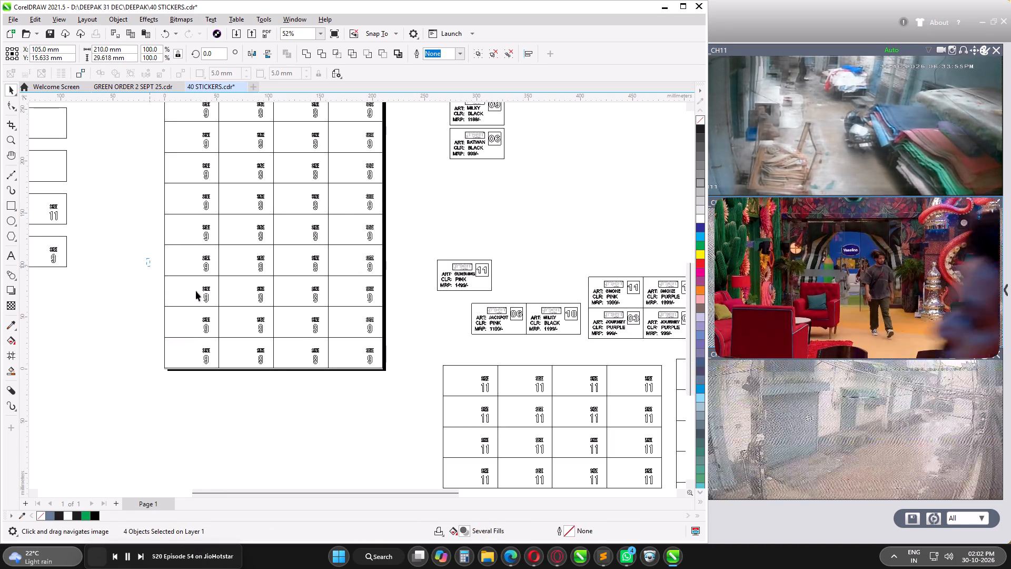
pyautogui.moveTo(196, 291); pyautogui.dragTo(393, 348)
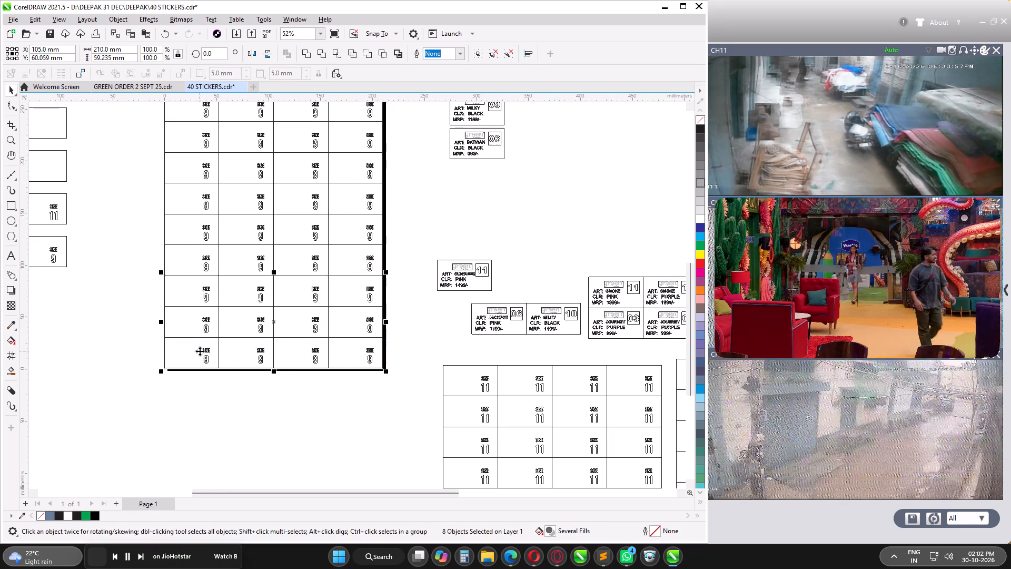
pyautogui.keyDown('shift'); pyautogui.click(200, 351); pyautogui.keyUp('shift')
pyautogui.keyDown('shift'); pyautogui.click(255, 358); pyautogui.keyUp('shift')
pyautogui.moveTo(277, 399); pyautogui.dragTo(200, 300, button='middle')
pyautogui.scroll(-5, 199, 298)
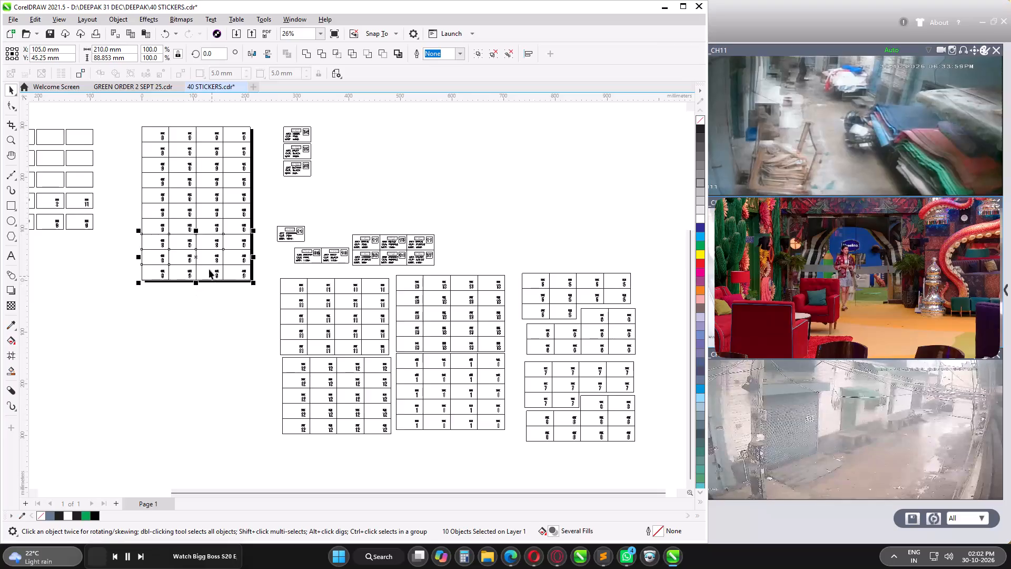
pyautogui.scroll(-2, 200, 260)
pyautogui.moveTo(196, 257); pyautogui.dragTo(580, 290)
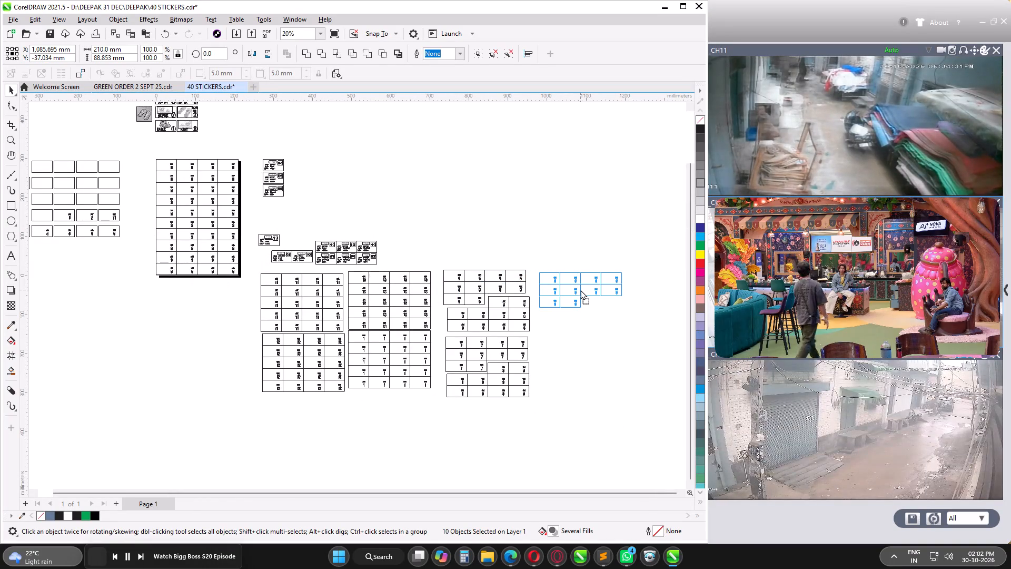
pyautogui.moveTo(580, 290); pyautogui.dragTo(582, 290)
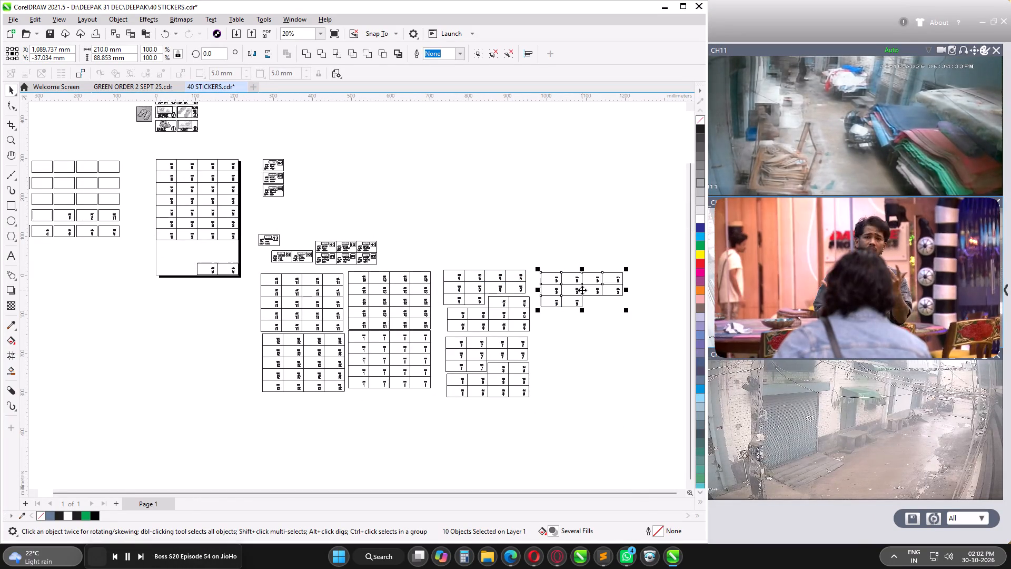
pyautogui.press('g')
# Delete the size 9 stickers left on the page except the first one in the top row.
pyautogui.moveTo(142, 223); pyautogui.dragTo(141, 274, button='middle')
pyautogui.scroll(5, 151, 261)
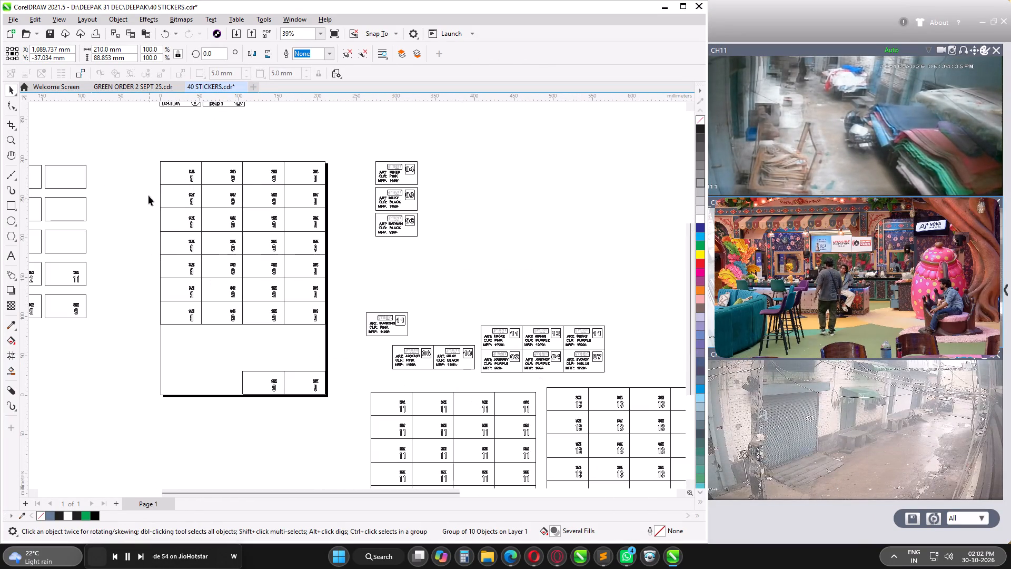
pyautogui.moveTo(144, 175); pyautogui.dragTo(348, 427)
pyautogui.press('Delete')
pyautogui.scroll(5, 180, 154)
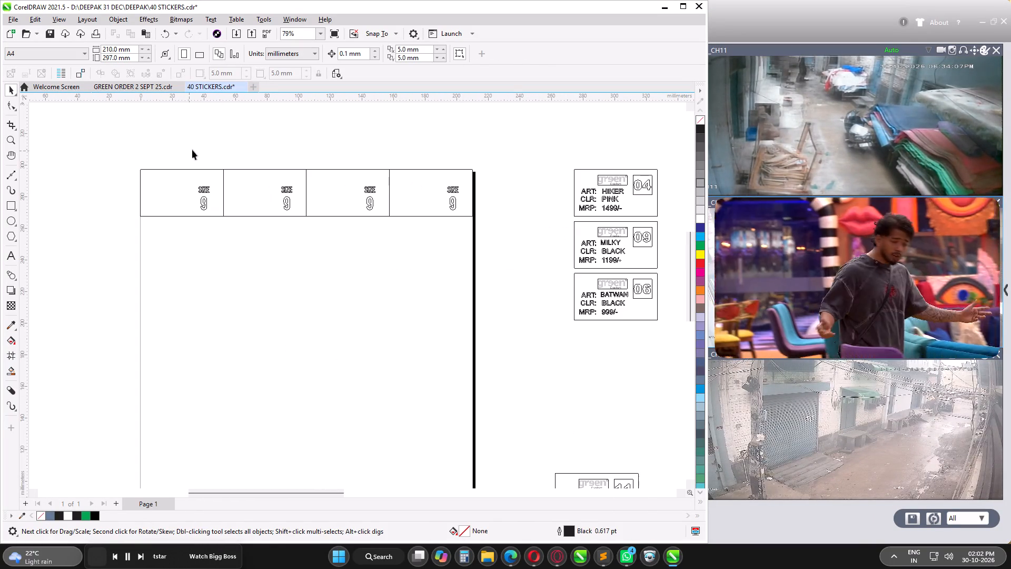
pyautogui.moveTo(210, 144); pyautogui.dragTo(495, 276)
pyautogui.press('Delete')
# Change the remaining sticker's size number to 10.
pyautogui.scroll(5, 272, 222)
pyautogui.press('space')
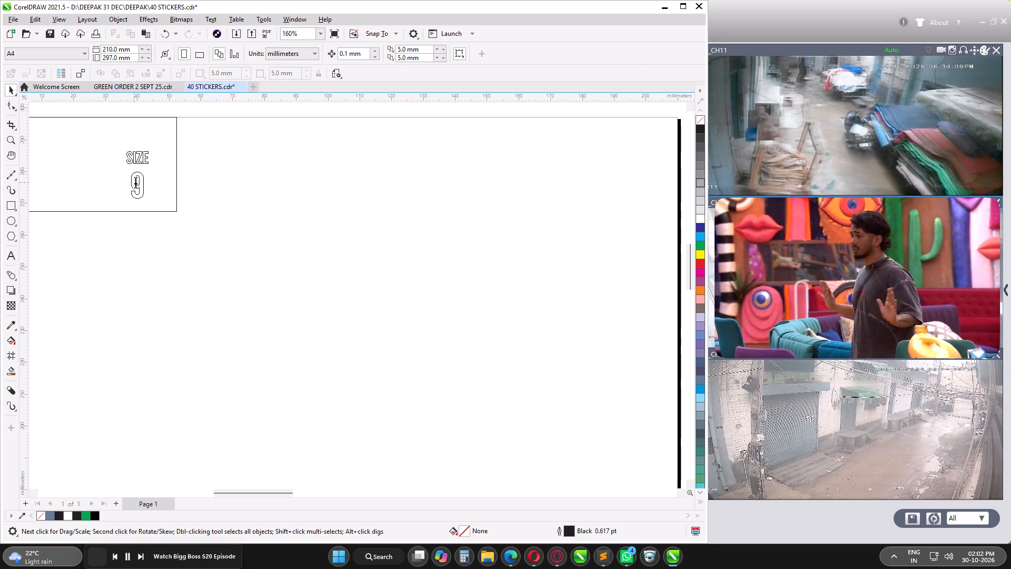
pyautogui.moveTo(133, 181); pyautogui.dragTo(149, 183)
pyautogui.press('1')
pyautogui.press('0')
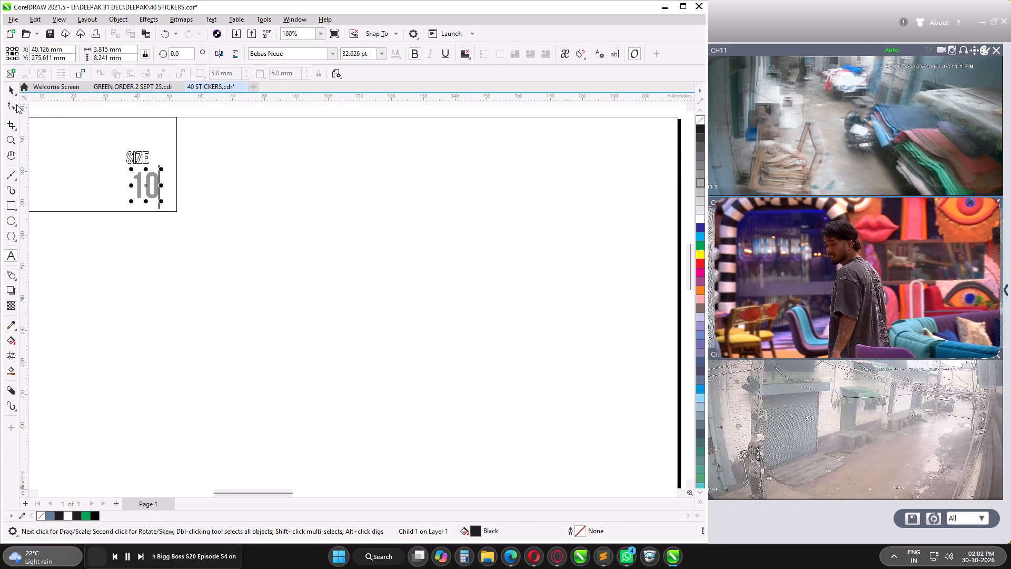
pyautogui.click(9, 90)
pyautogui.click(269, 179)
# Centre the number 10 horizontally under the word SIZE on the sticker.
pyautogui.keyDown('ctrl'); pyautogui.click(146, 180); pyautogui.keyUp('ctrl')
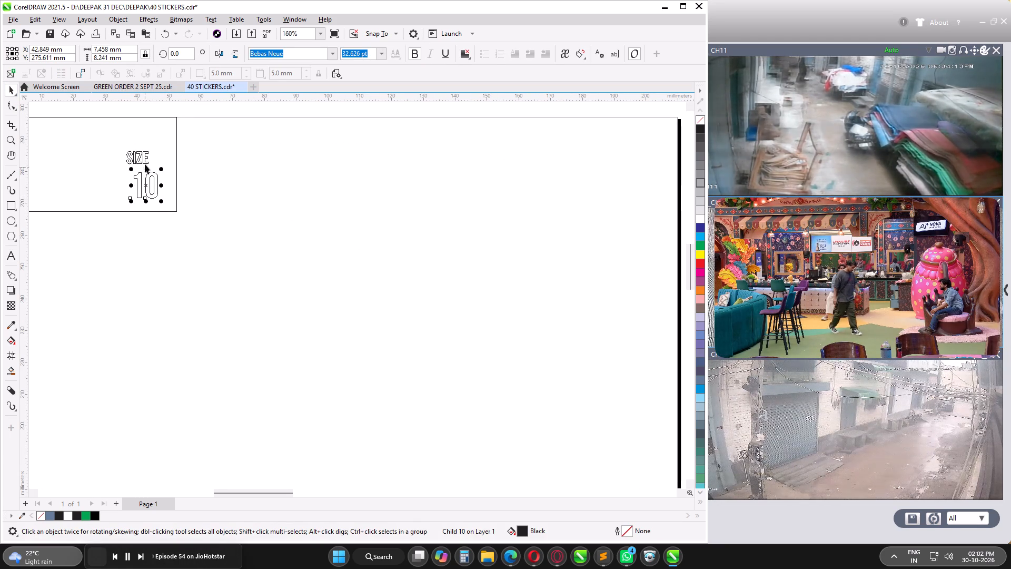
pyautogui.keyDown('ctrl'); pyautogui.keyDown('shift'); pyautogui.click(141, 156); pyautogui.keyUp('shift'); pyautogui.keyUp('ctrl')
pyautogui.press('c')
pyautogui.click(147, 246)
# Duplicate the size 10 sticker edge to edge along the page's top edge to make a row of four.
pyautogui.moveTo(102, 236); pyautogui.dragTo(211, 320, button='middle')
pyautogui.scroll(-2, 207, 280)
pyautogui.click(167, 243)
pyautogui.moveTo(138, 219); pyautogui.dragTo(263, 217)
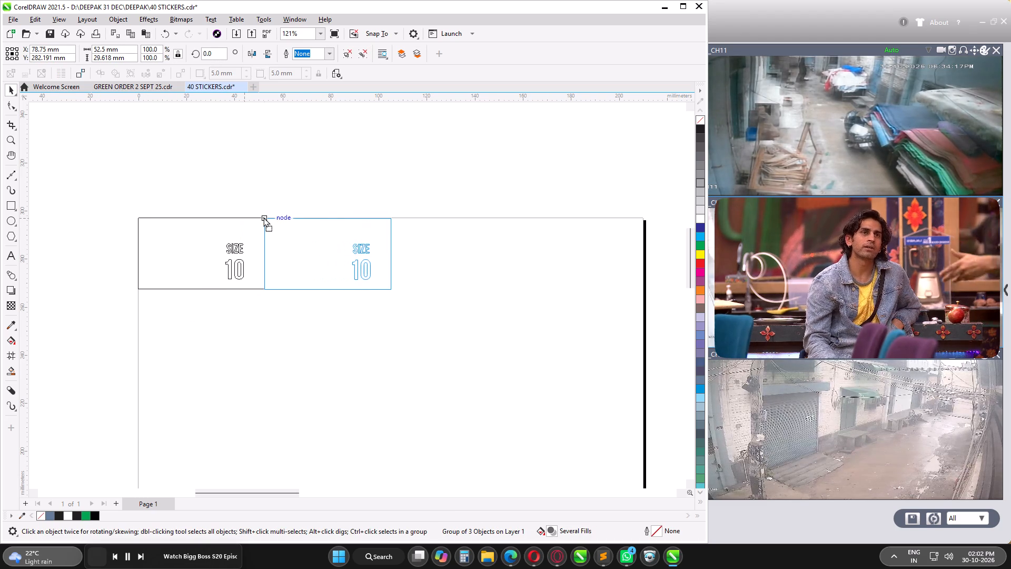
pyautogui.moveTo(263, 217); pyautogui.dragTo(264, 217)
pyautogui.keyDown('shift'); pyautogui.rightClick(264, 217); pyautogui.keyUp('shift')
pyautogui.hotkey('ctrl', 'r')
pyautogui.hotkey('ctrl', 'r')
# Duplicate the row of four size 10 stickers edge to edge directly below the first row.
pyautogui.moveTo(289, 274); pyautogui.dragTo(211, 218, button='middle')
pyautogui.scroll(-2, 209, 217)
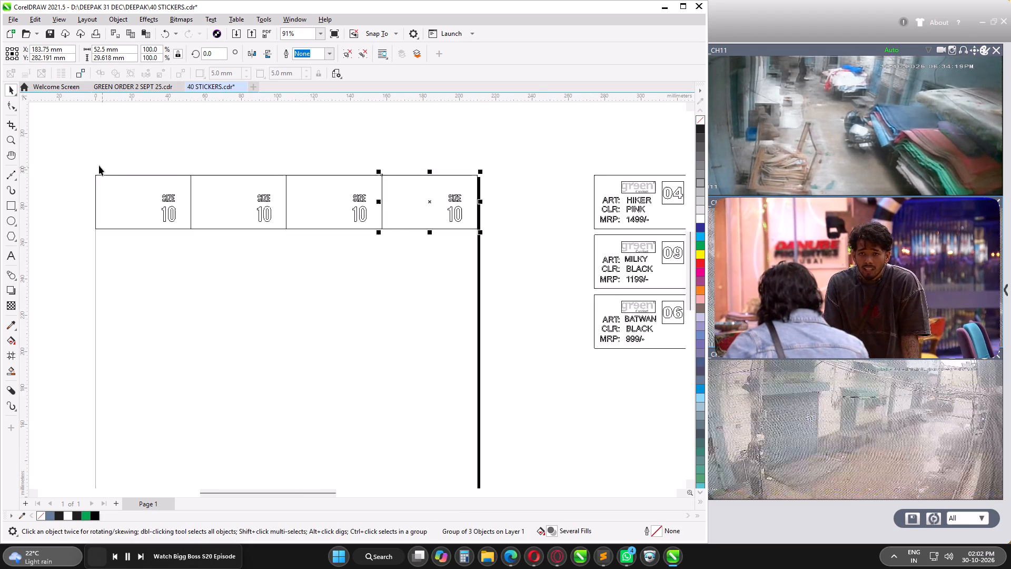
pyautogui.moveTo(70, 151); pyautogui.dragTo(515, 256)
pyautogui.moveTo(477, 175); pyautogui.dragTo(482, 235)
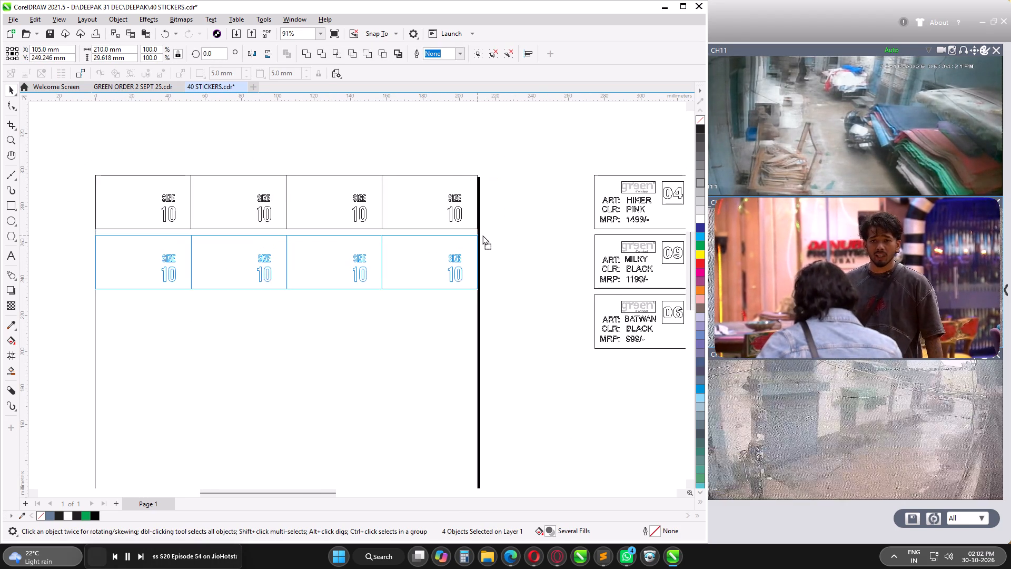
pyautogui.moveTo(482, 235); pyautogui.dragTo(478, 227)
pyautogui.keyDown('shift'); pyautogui.rightClick(478, 227); pyautogui.keyUp('shift')
# Repeat the row duplication eight more times to fill the A4 page with 40 size 10 stickers.
pyautogui.moveTo(460, 409); pyautogui.dragTo(403, 265, button='middle')
pyautogui.scroll(-3, 402, 262)
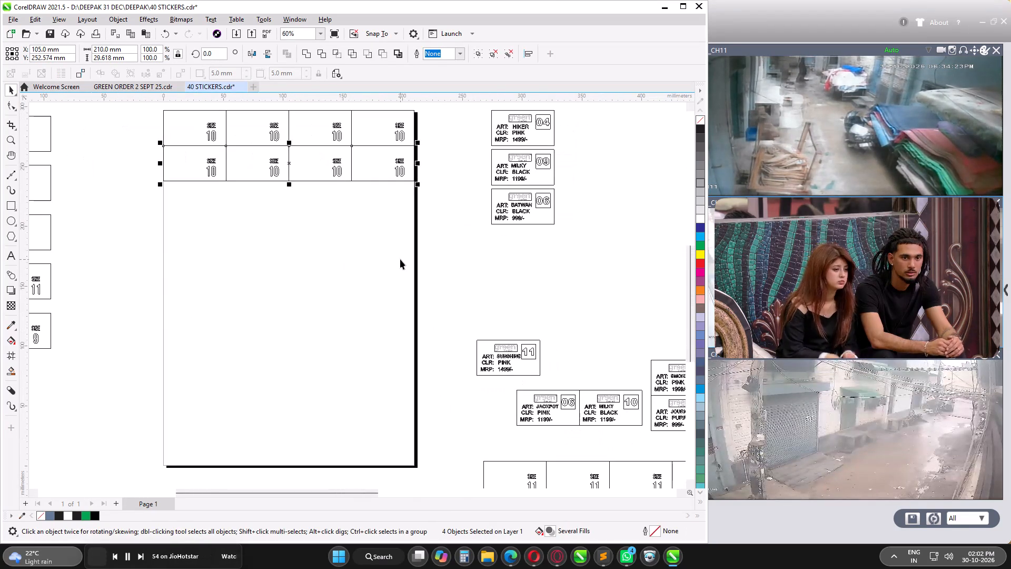
pyautogui.hotkey('ctrl', 'r')
pyautogui.hotkey('ctrl', 'r')
pyautogui.hotkey('ctrl', 'r')
pyautogui.hotkey('ctrl', 'r')
pyautogui.hotkey('ctrl', 'r')
pyautogui.hotkey('ctrl', 'r')
pyautogui.hotkey('ctrl', 'r')
pyautogui.hotkey('ctrl', 'r')
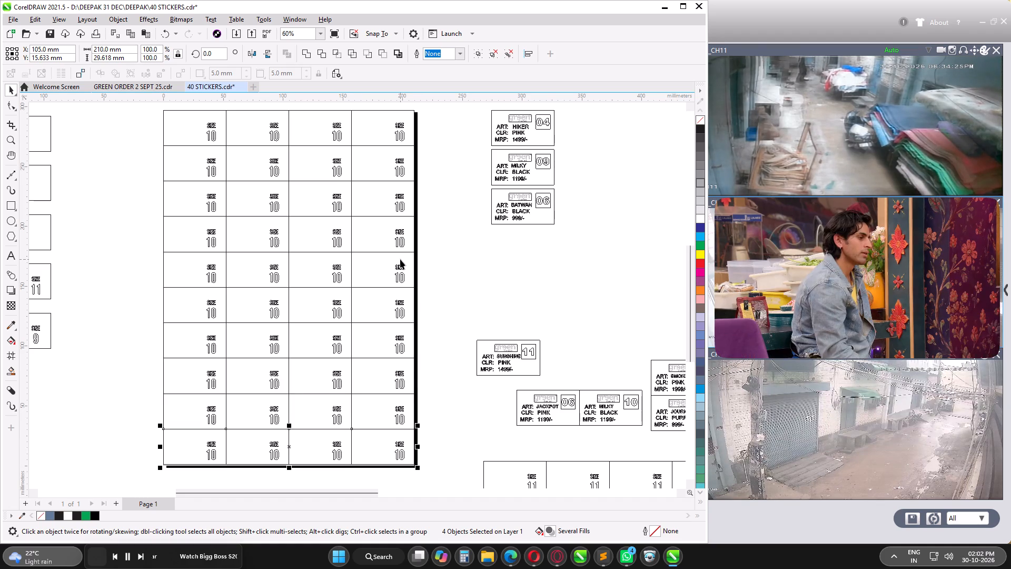
# Print one copy of the size 10 sticker sheet on the EPSON L3210 Series.
pyautogui.hotkey('ctrl', 'p')
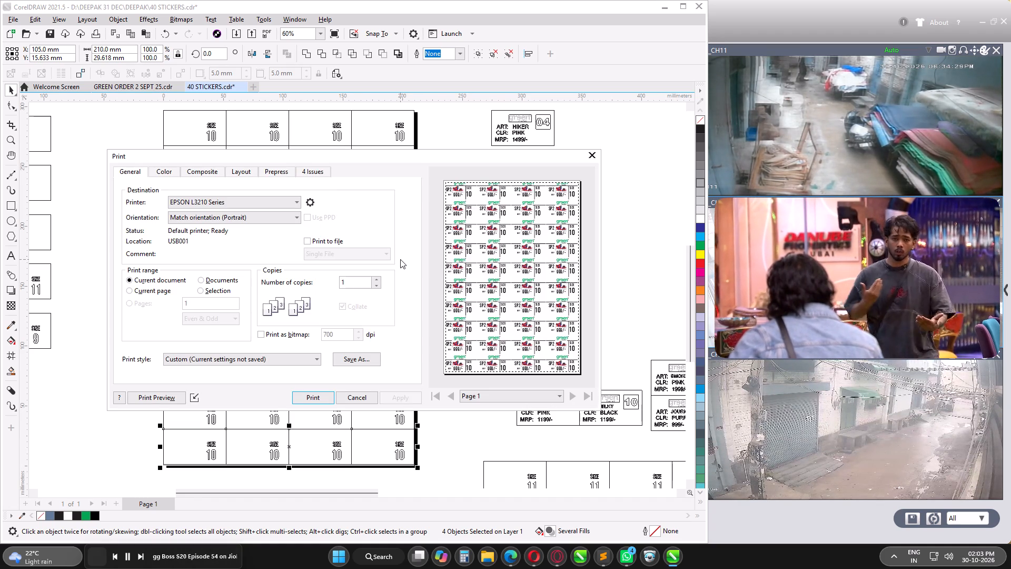
pyautogui.press('Return')
# Move the last ten size 10 stickers off the page to just below the size 9 block and group them.
pyautogui.moveTo(235, 404); pyautogui.dragTo(220, 298, button='middle')
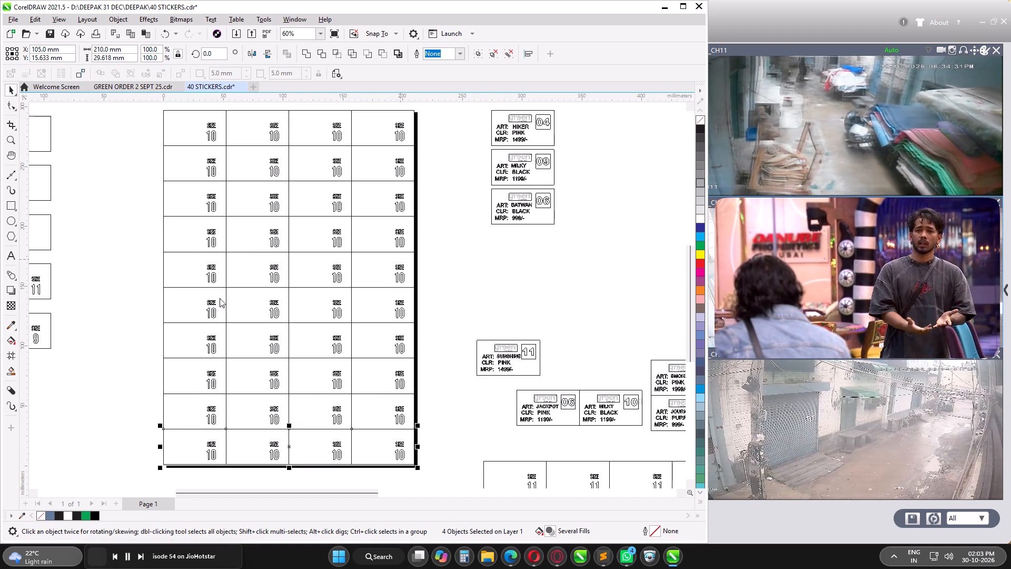
pyautogui.moveTo(220, 298); pyautogui.dragTo(212, 256, button='middle')
pyautogui.scroll(-2, 210, 250)
pyautogui.moveTo(130, 237); pyautogui.dragTo(368, 333)
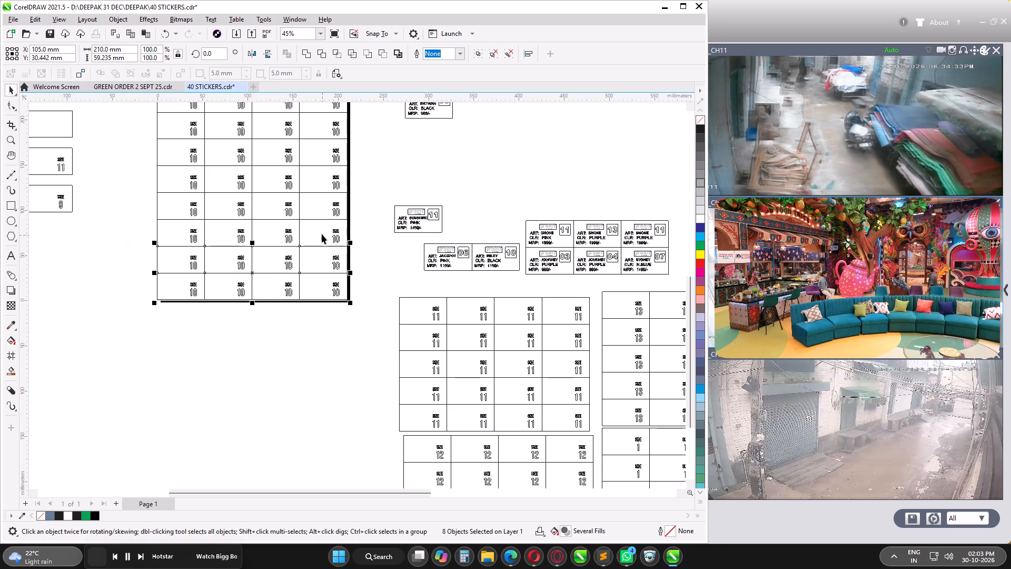
pyautogui.keyDown('shift'); pyautogui.click(321, 233); pyautogui.keyUp('shift')
pyautogui.keyDown('shift'); pyautogui.click(287, 229); pyautogui.keyUp('shift')
pyautogui.moveTo(328, 354); pyautogui.dragTo(216, 274, button='middle')
pyautogui.scroll(-5, 202, 252)
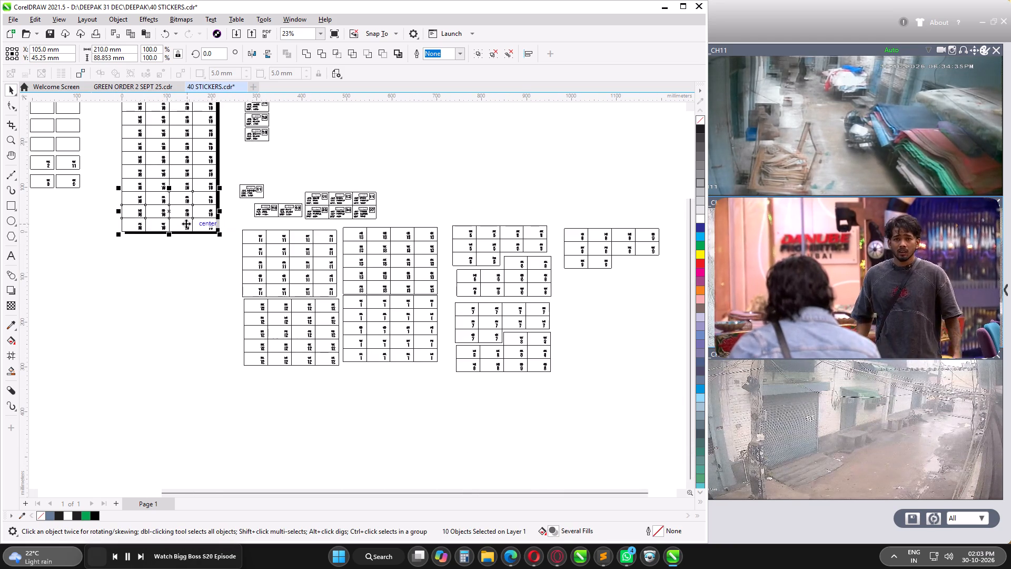
pyautogui.moveTo(173, 211); pyautogui.dragTo(618, 282)
pyautogui.press('g')
# Delete the size 10 stickers remaining on the page.
pyautogui.moveTo(191, 155); pyautogui.dragTo(222, 246, button='middle')
pyautogui.scroll(5, 154, 191)
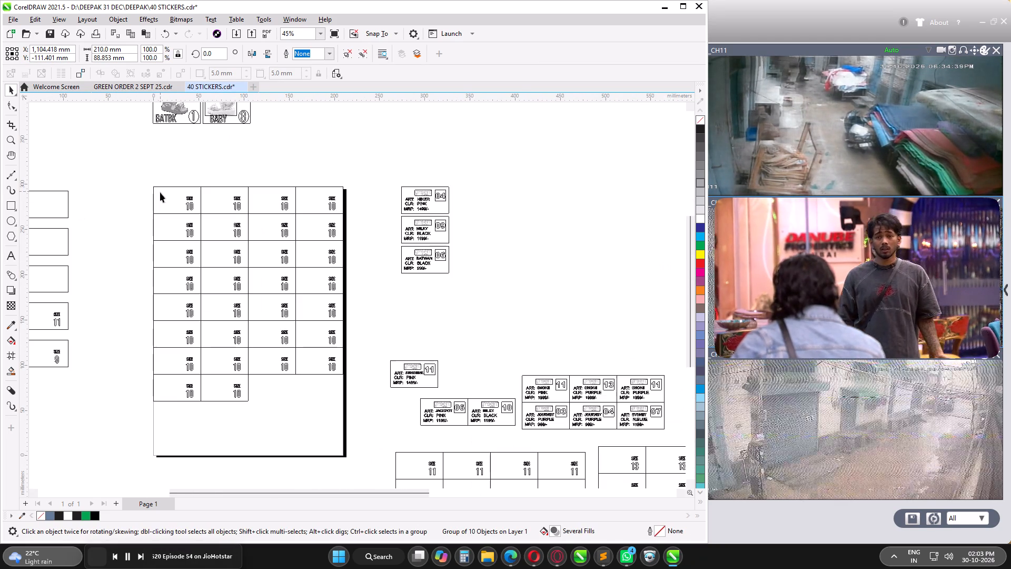
pyautogui.scroll(-1, 158, 185)
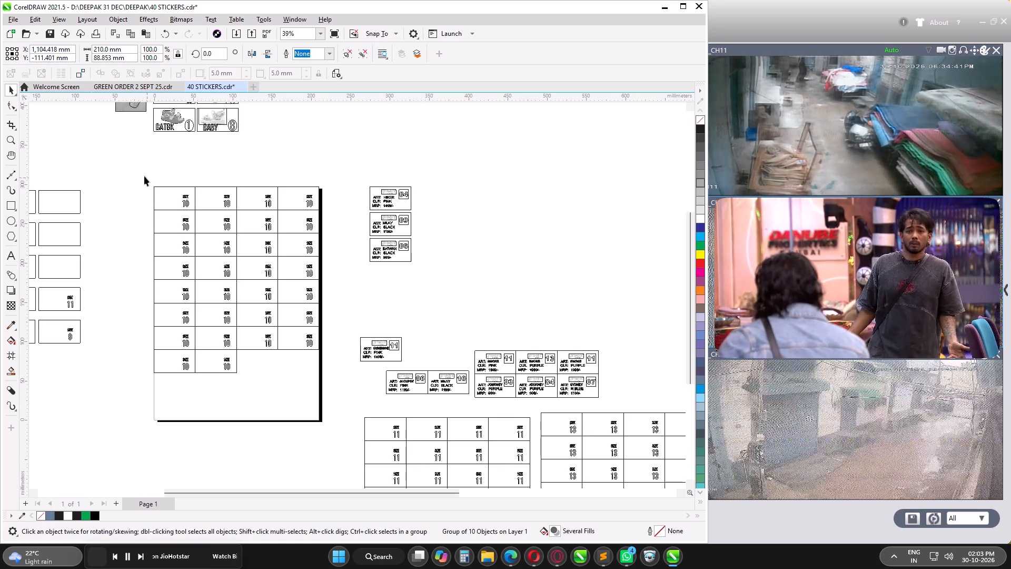
pyautogui.moveTo(134, 170); pyautogui.dragTo(329, 401)
pyautogui.press('Delete')
# Snap the size 12 sticker block edge to edge against the bottom of the size 11 block.
pyautogui.moveTo(358, 457); pyautogui.dragTo(315, 254, button='middle')
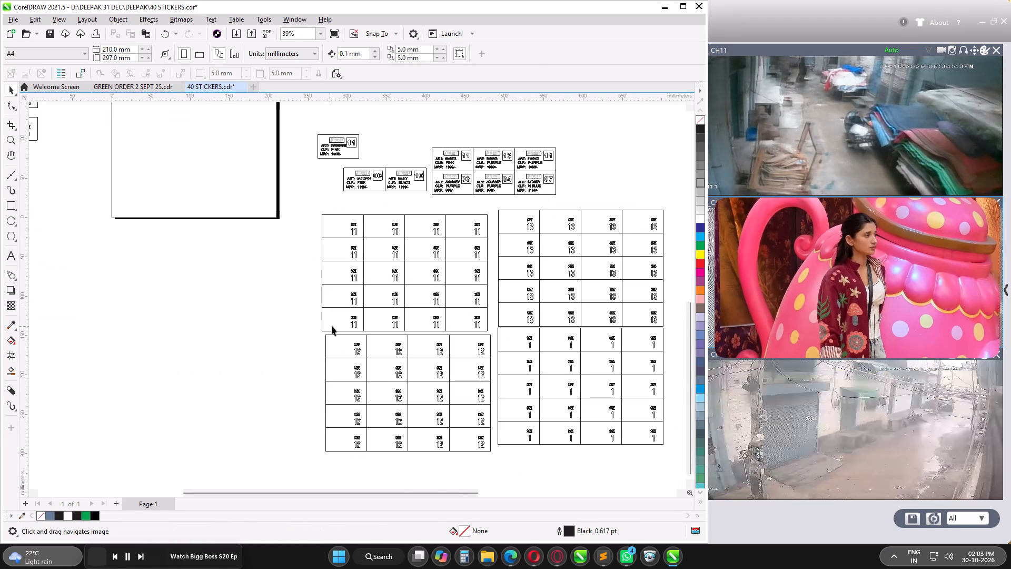
pyautogui.click(339, 351)
pyautogui.scroll(11, 331, 335)
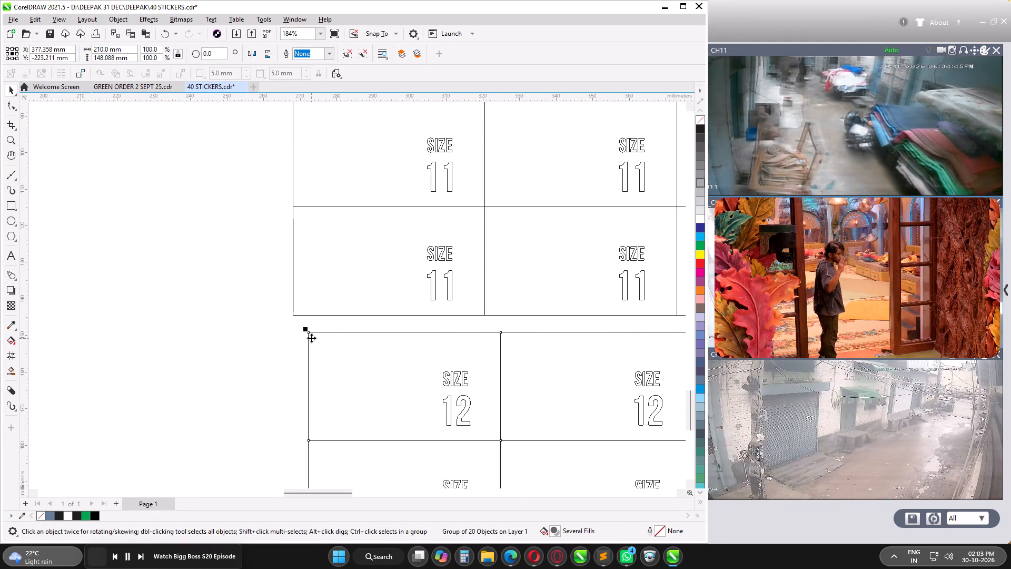
pyautogui.moveTo(309, 334); pyautogui.dragTo(292, 315)
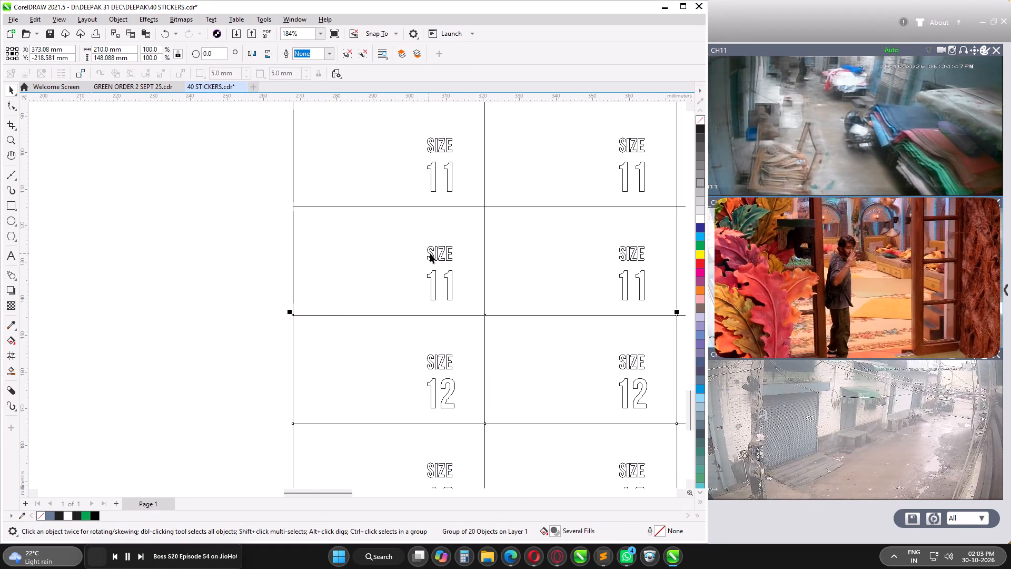
# Group the size 11 and size 12 blocks together and centre the group on the page.
pyautogui.keyDown('shift'); pyautogui.click(436, 253); pyautogui.keyUp('shift')
pyautogui.press('g')
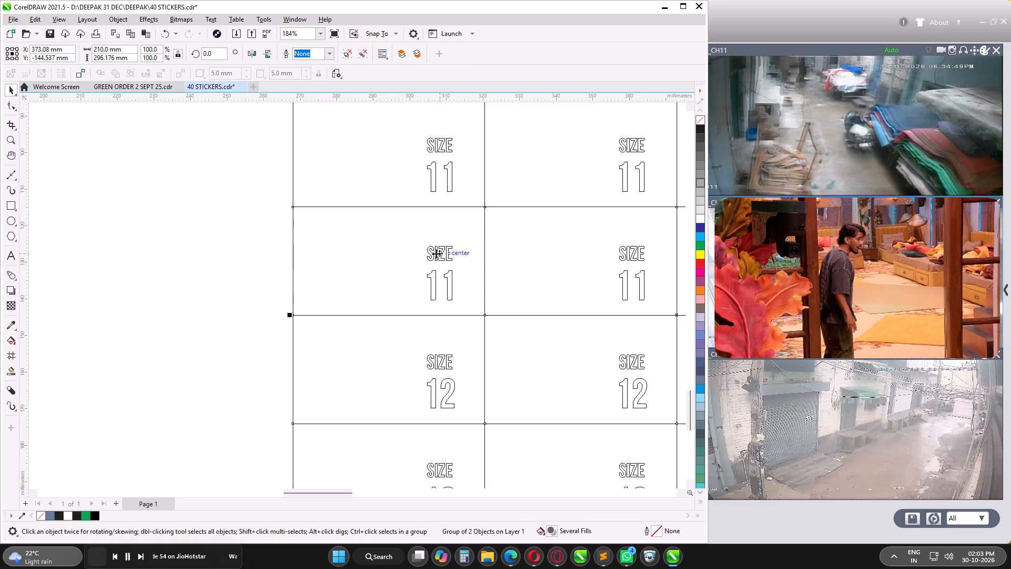
pyautogui.press('p')
# Check the combined size 11 and 12 sheet on the page in full-colour view, and return to wireframe view.
pyautogui.moveTo(160, 219); pyautogui.dragTo(218, 335, button='middle')
pyautogui.scroll(-13, 229, 318)
pyautogui.moveTo(186, 223); pyautogui.dragTo(223, 336, button='middle')
pyautogui.scroll(4, 193, 248)
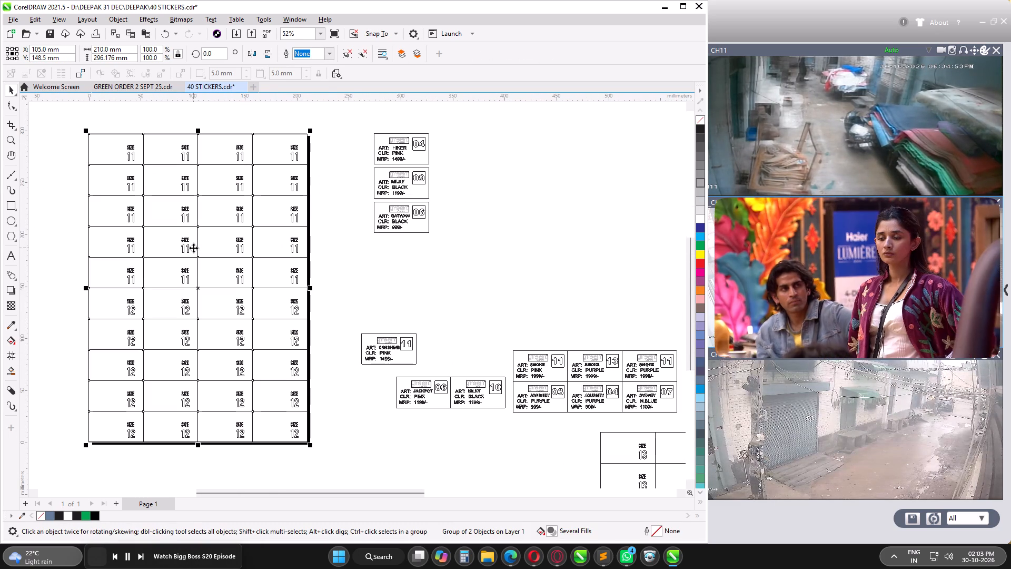
pyautogui.scroll(5, 186, 325)
pyautogui.moveTo(202, 212); pyautogui.dragTo(204, 389, button='middle')
pyautogui.moveTo(166, 147); pyautogui.dragTo(179, 184, button='middle')
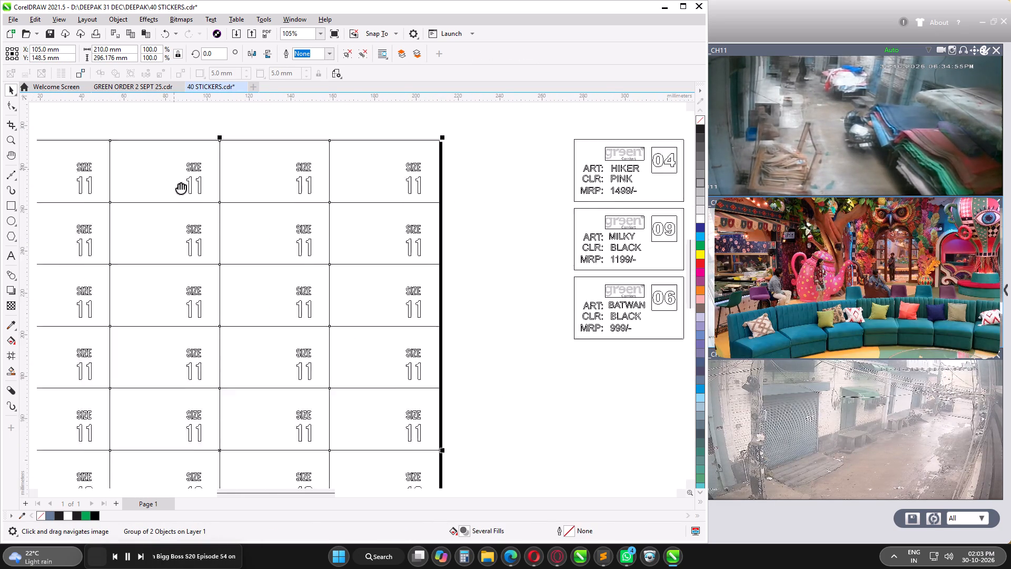
pyautogui.moveTo(179, 184); pyautogui.dragTo(181, 201, button='middle')
pyautogui.scroll(5, 182, 183)
pyautogui.scroll(-11, 248, 198)
pyautogui.press('w')
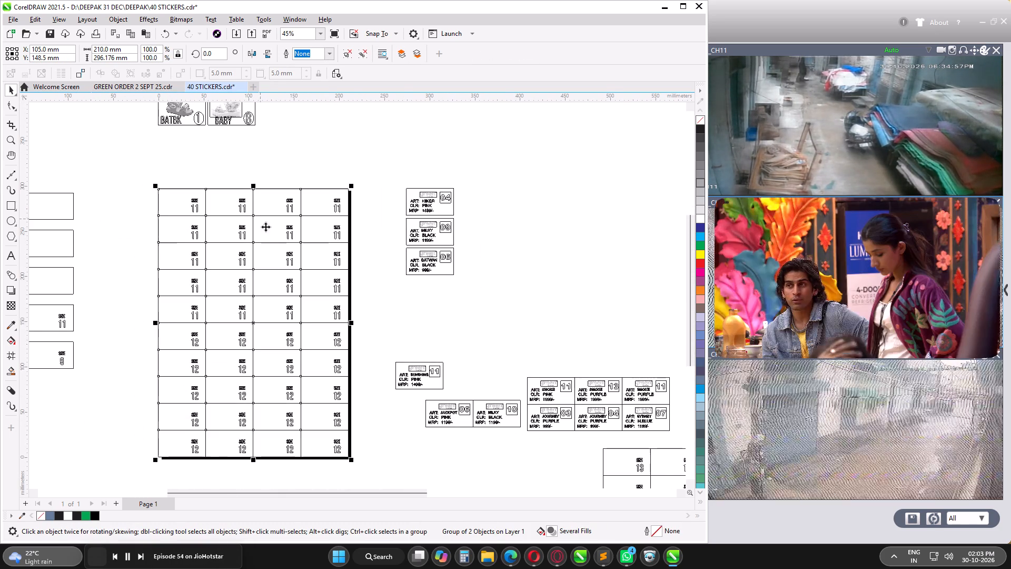
pyautogui.press('q')
pyautogui.scroll(11, 269, 204)
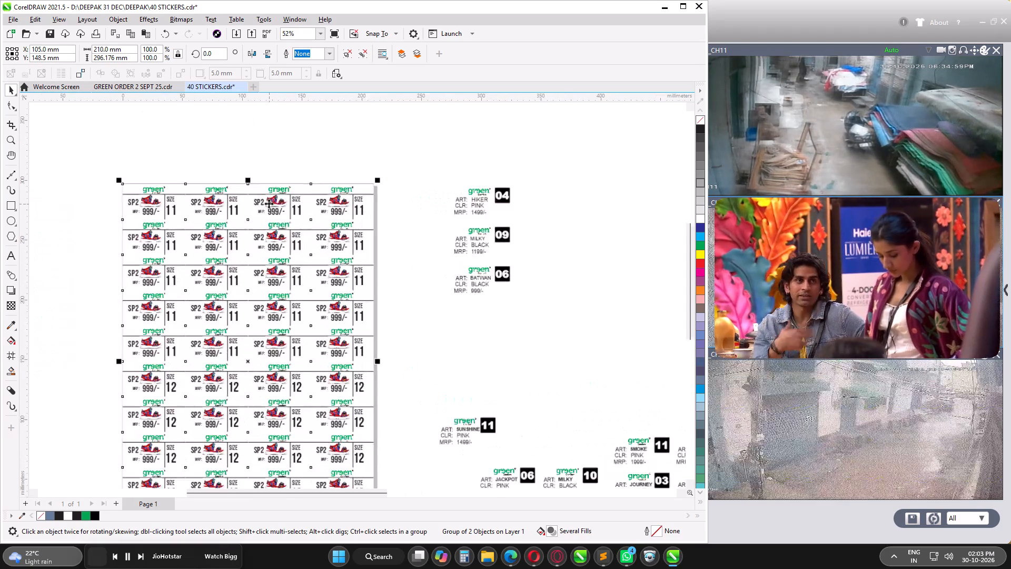
pyautogui.scroll(4, 269, 203)
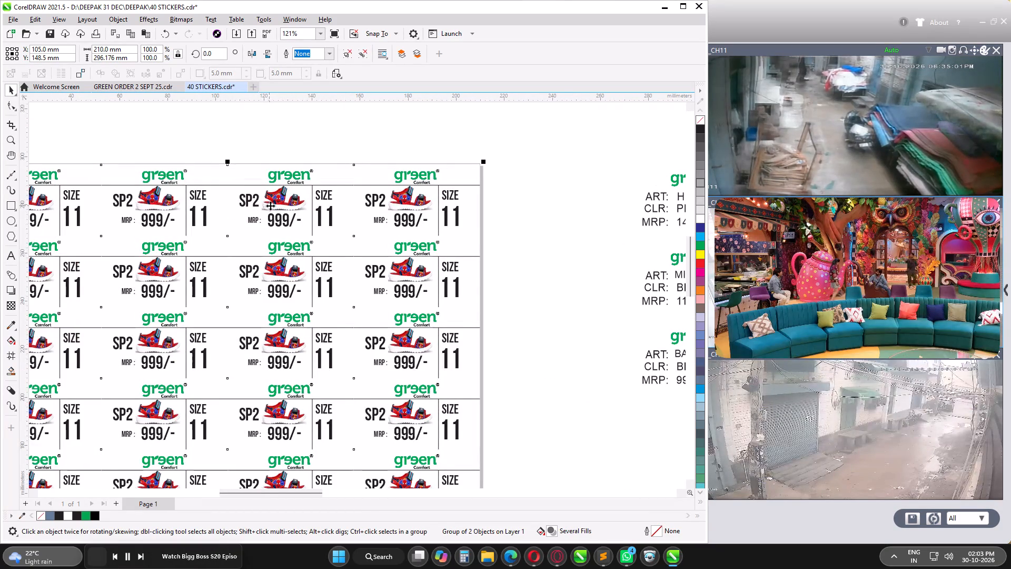
pyautogui.press('w')
pyautogui.moveTo(294, 328); pyautogui.dragTo(298, 249, button='middle')
pyautogui.scroll(-4, 298, 228)
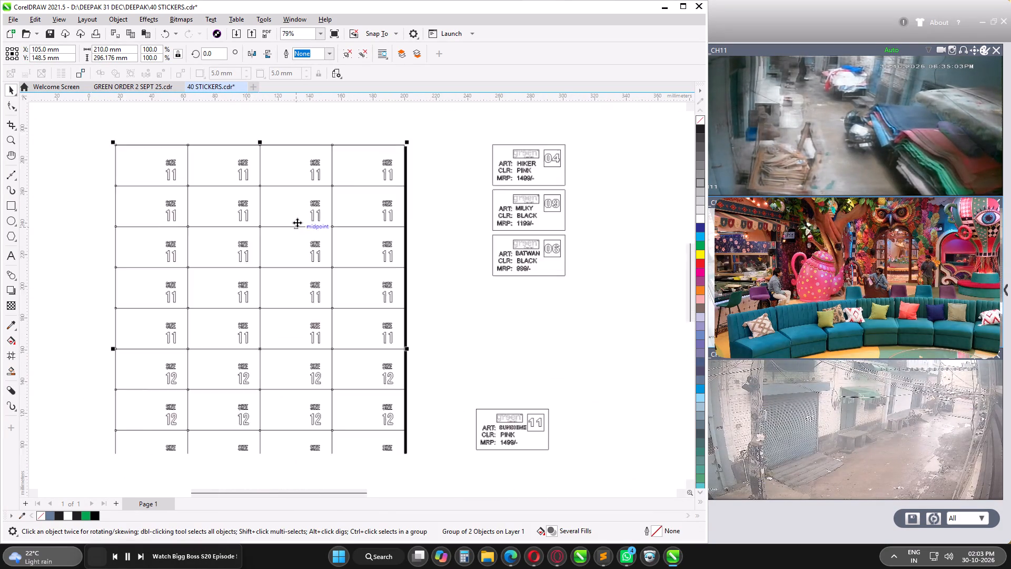
pyautogui.scroll(-3, 297, 222)
# Print the combined size 11 and 12 sheet and delete it from the page.
pyautogui.hotkey('ctrl', 'p')
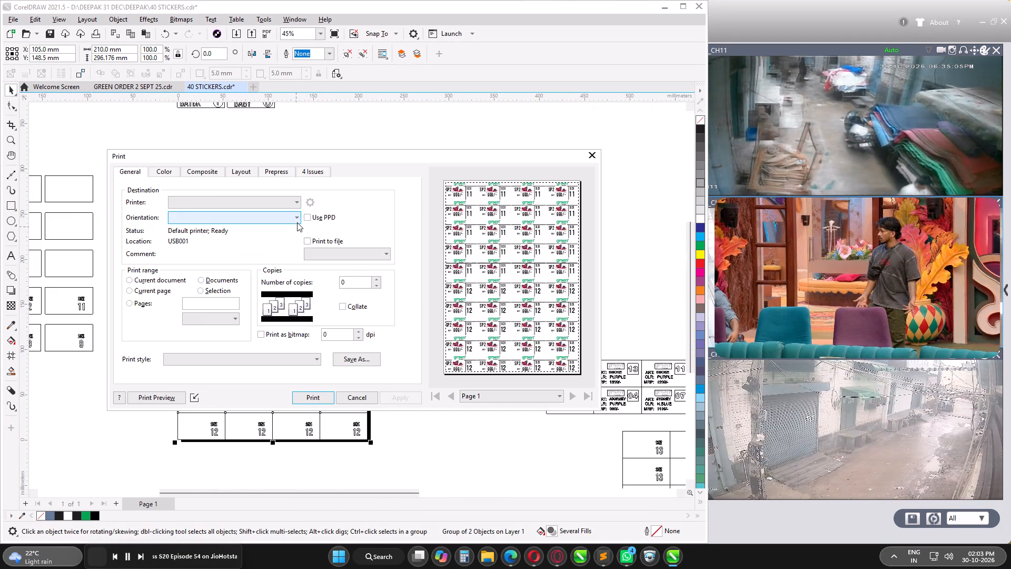
pyautogui.press('Return')
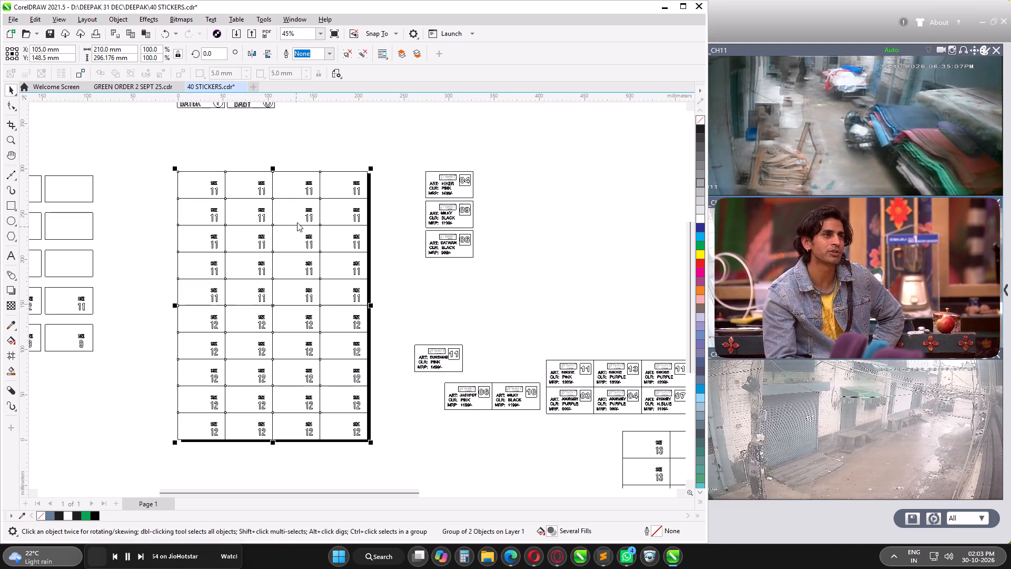
pyautogui.press('Delete')
# Snap the size 1 sticker block edge to edge against the bottom of the size 13 block.
pyautogui.scroll(-5, 295, 268)
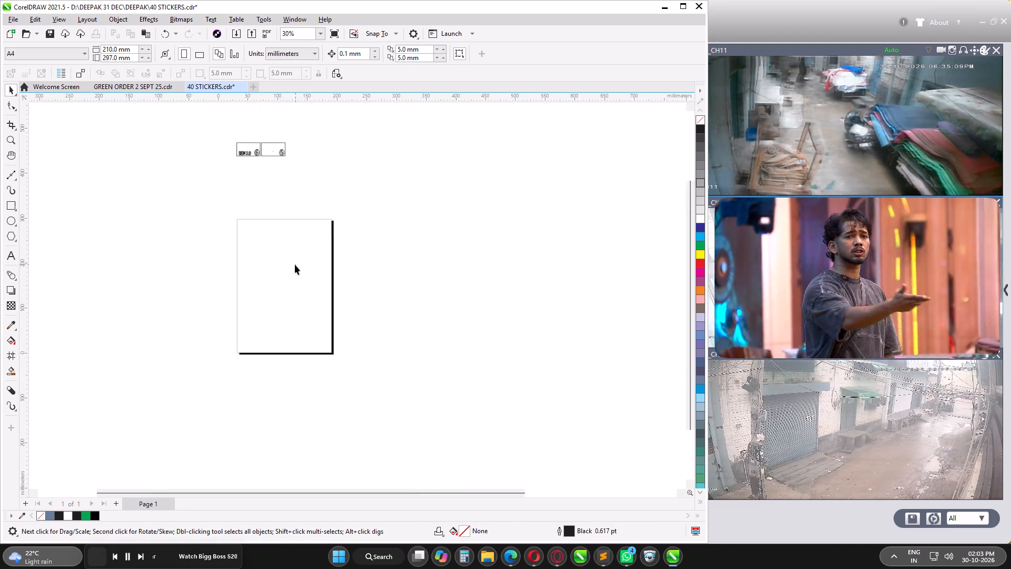
pyautogui.scroll(-1, 295, 264)
pyautogui.moveTo(462, 429); pyautogui.dragTo(420, 343, button='middle')
pyautogui.scroll(14, 403, 317)
pyautogui.click(382, 286)
pyautogui.scroll(2, 351, 282)
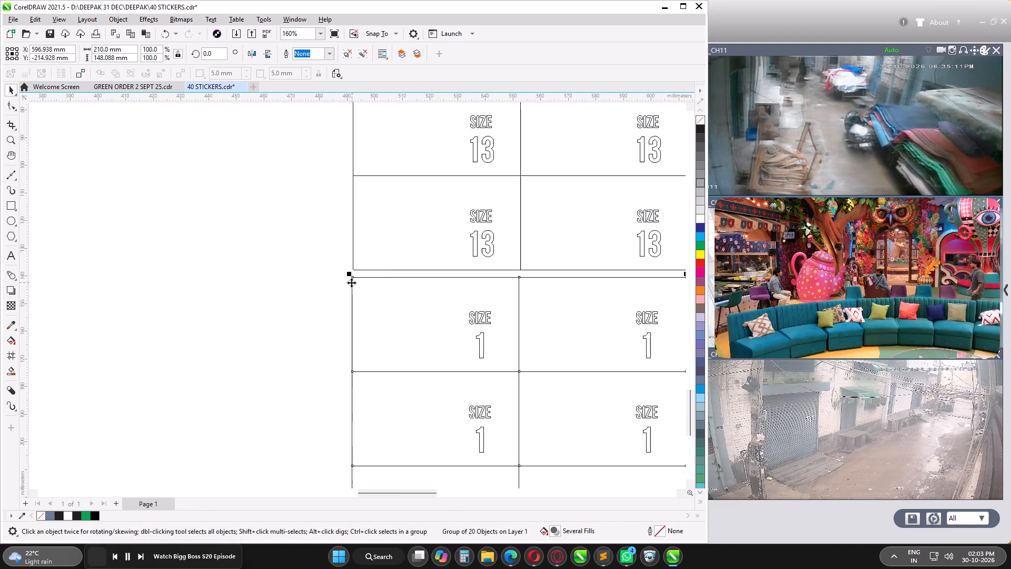
pyautogui.moveTo(351, 278); pyautogui.dragTo(354, 271)
# Group the size 13 and size 1 blocks together and centre the group on the page.
pyautogui.keyDown('shift'); pyautogui.click(439, 222); pyautogui.keyUp('shift')
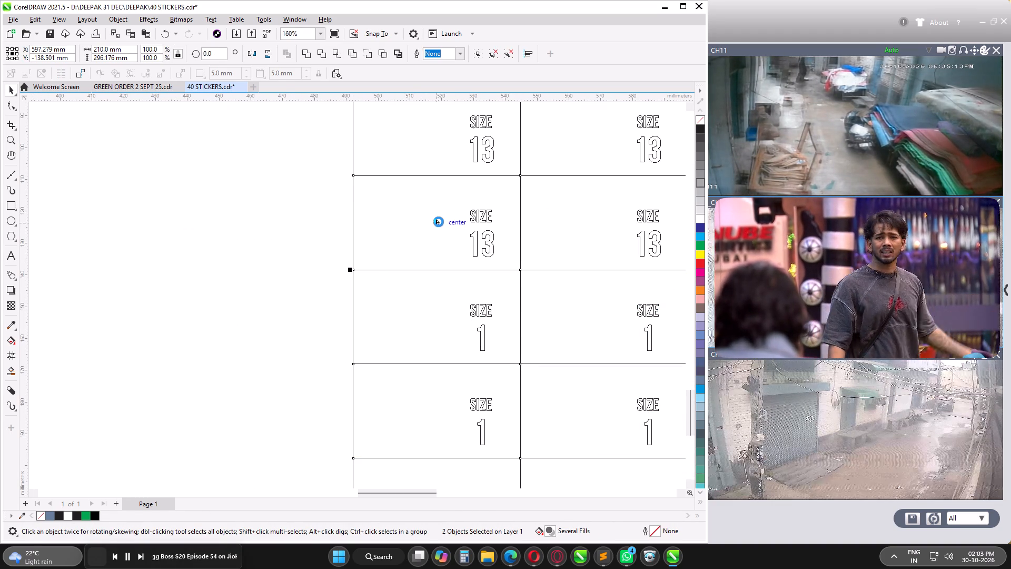
pyautogui.press('g')
pyautogui.scroll(-15, 395, 308)
pyautogui.moveTo(263, 273); pyautogui.dragTo(311, 338, button='middle')
pyautogui.press('p')
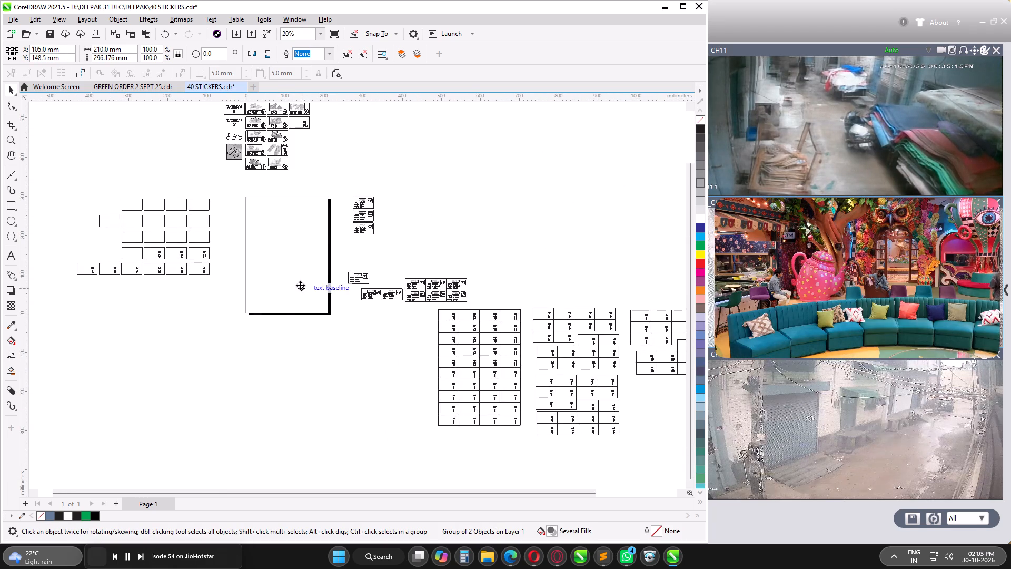
# Print one copy of the combined size 13 and 1 sheet on the EPSON L3210 Series and delete it from the page.
pyautogui.hotkey('ctrl', 'p')
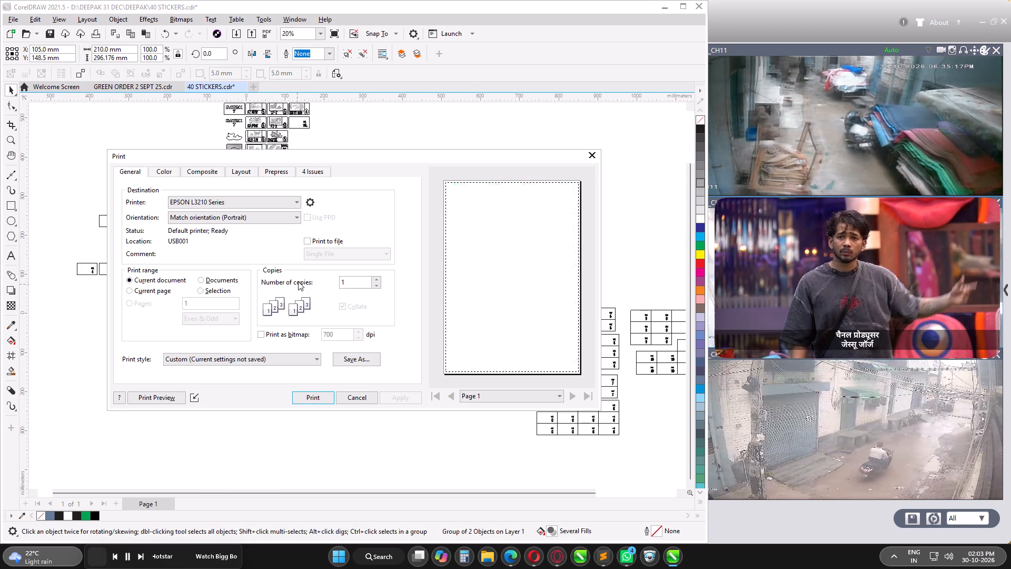
pyautogui.press('Return')
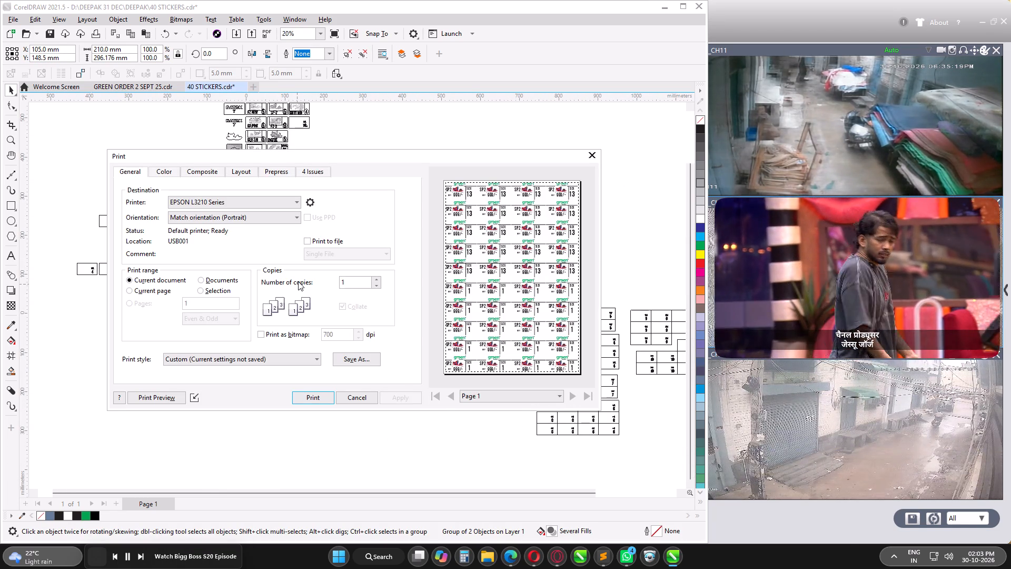
pyautogui.press('Delete')
# Snap the size 6 sticker block into the open corner of the size 5 block so their edges meet.
pyautogui.moveTo(542, 368); pyautogui.dragTo(430, 348, button='middle')
pyautogui.scroll(10, 437, 332)
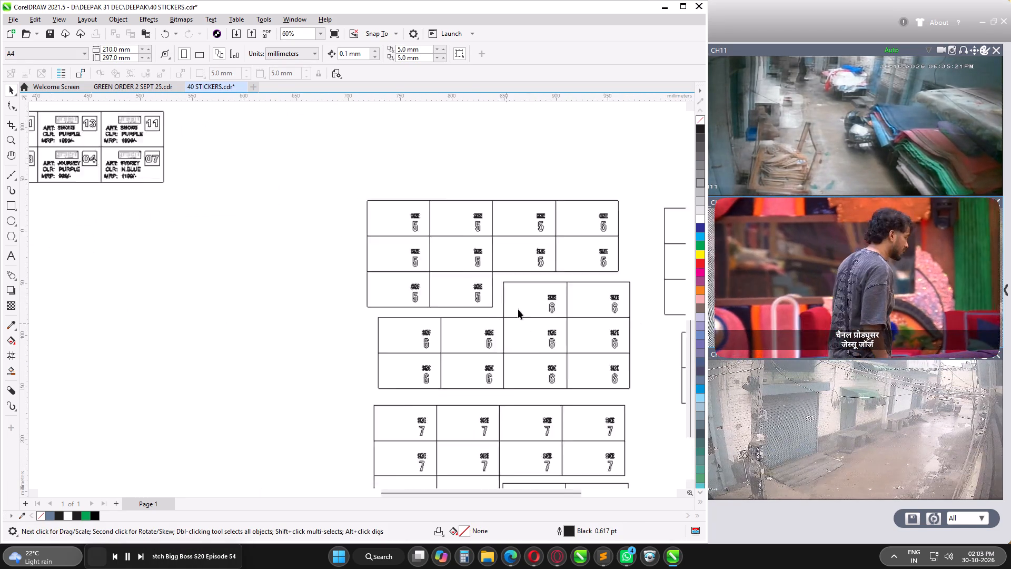
pyautogui.click(543, 286)
pyautogui.scroll(4, 499, 262)
pyautogui.moveTo(505, 278); pyautogui.dragTo(479, 262)
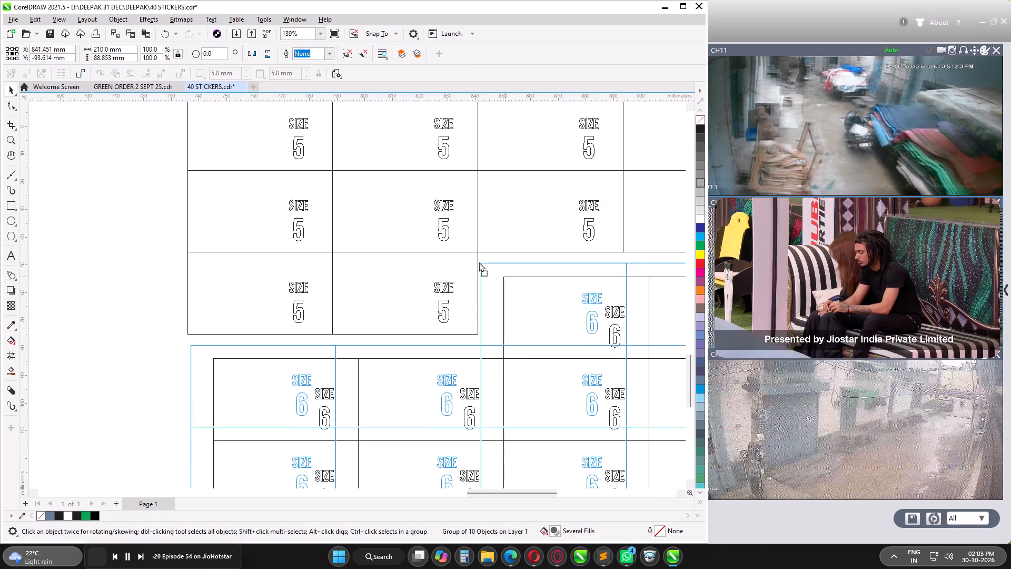
pyautogui.moveTo(479, 262); pyautogui.dragTo(477, 252)
# Snap the size 7 sticker block edge to edge against the bottom of the size 6 block.
pyautogui.moveTo(492, 391); pyautogui.dragTo(461, 262, button='middle')
pyautogui.scroll(-2, 459, 254)
pyautogui.click(252, 400)
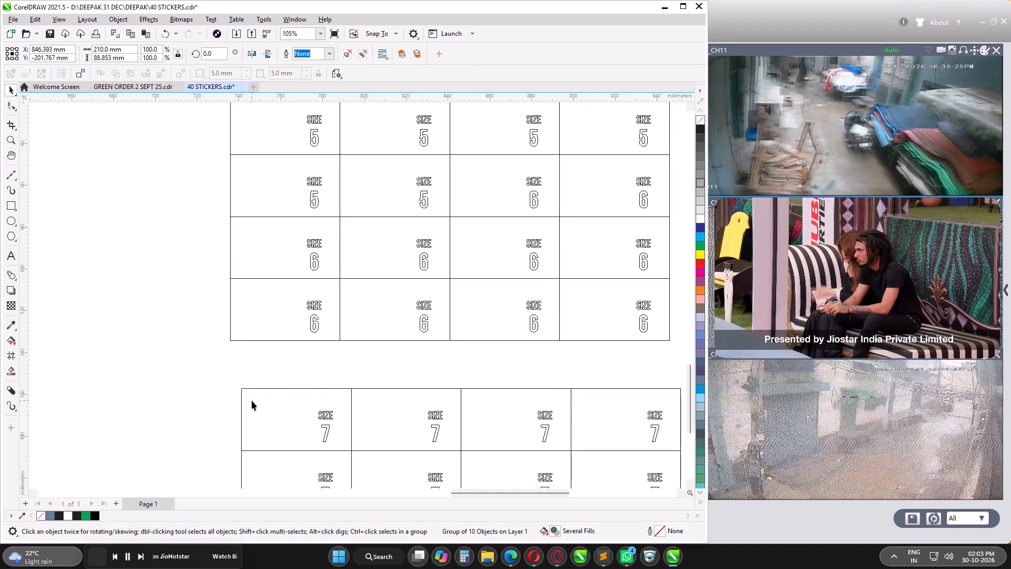
pyautogui.moveTo(241, 390); pyautogui.dragTo(231, 340)
# Snap the size 8 sticker block into the open corner of the size 7 block to complete the sheet.
pyautogui.moveTo(478, 463); pyautogui.dragTo(395, 279, button='middle')
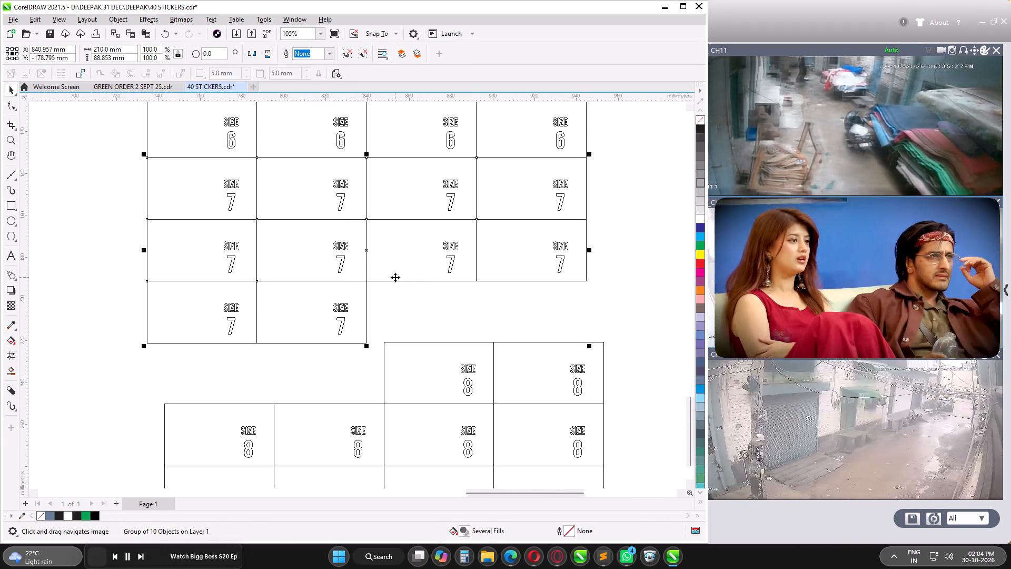
pyautogui.click(430, 354)
pyautogui.moveTo(384, 341); pyautogui.dragTo(366, 281)
# Centre-align and group the size 5, 6, 7 and 8 blocks, and centre the group on the page.
pyautogui.moveTo(421, 262); pyautogui.dragTo(415, 322, button='middle')
pyautogui.scroll(-10, 415, 321)
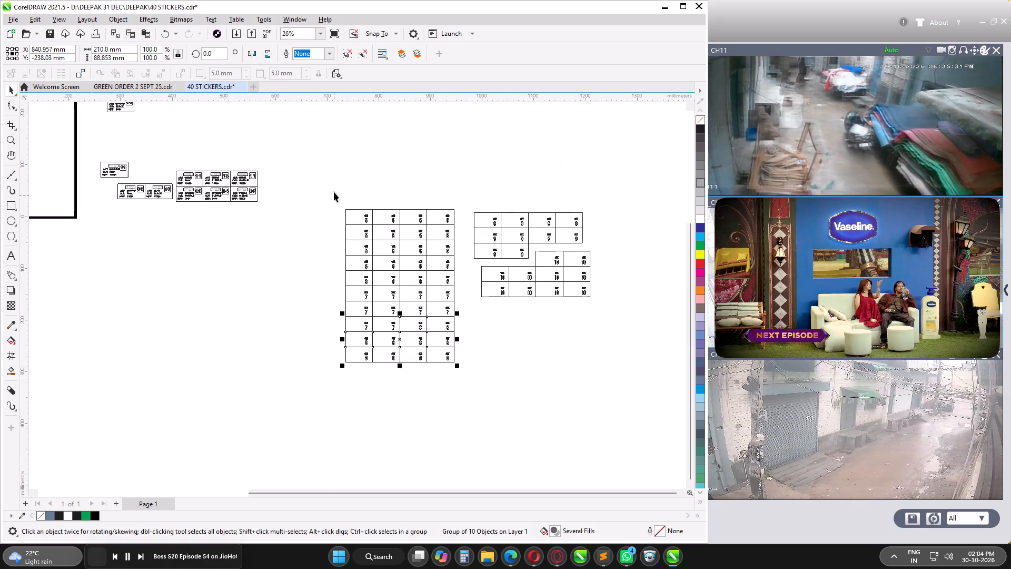
pyautogui.moveTo(334, 191); pyautogui.dragTo(471, 411)
pyautogui.write('cg')
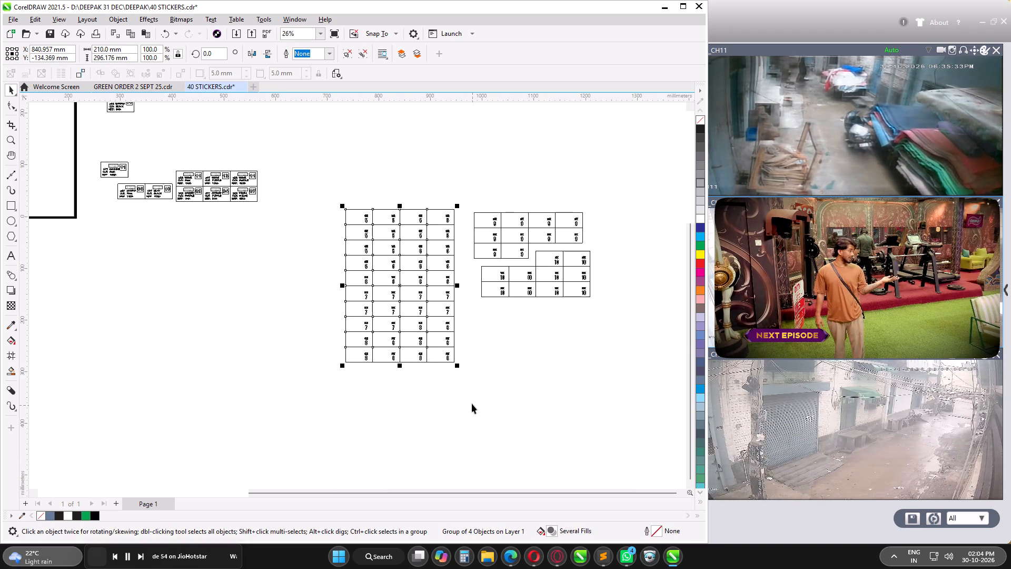
pyautogui.press('p')
pyautogui.moveTo(102, 269); pyautogui.dragTo(307, 472, button='middle')
pyautogui.scroll(4, 206, 311)
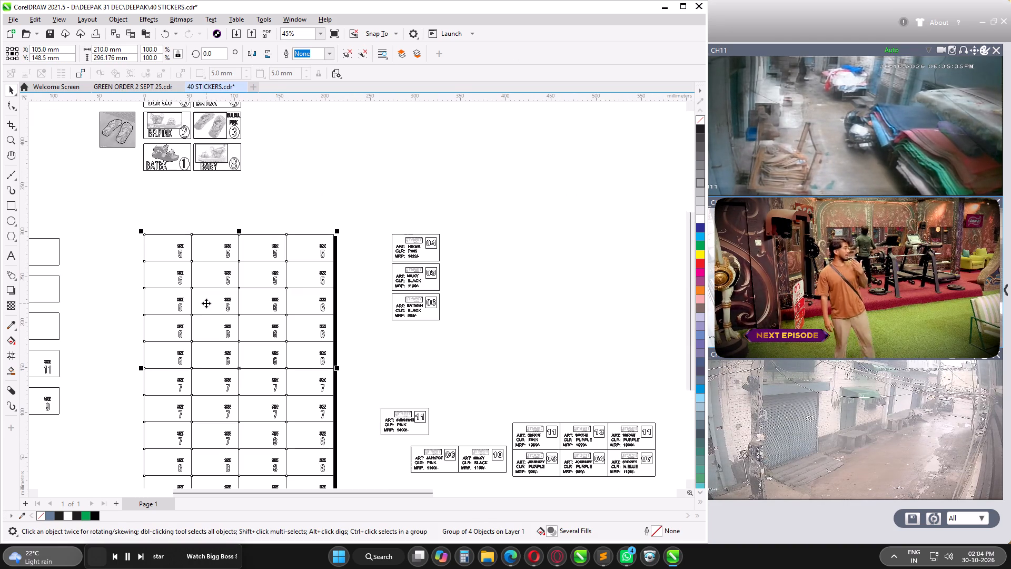
# Print one copy of the combined size 5, 6, 7 and 8 sticker sheet on the EPSON L3210 Series.
pyautogui.hotkey('ctrl', 'p')
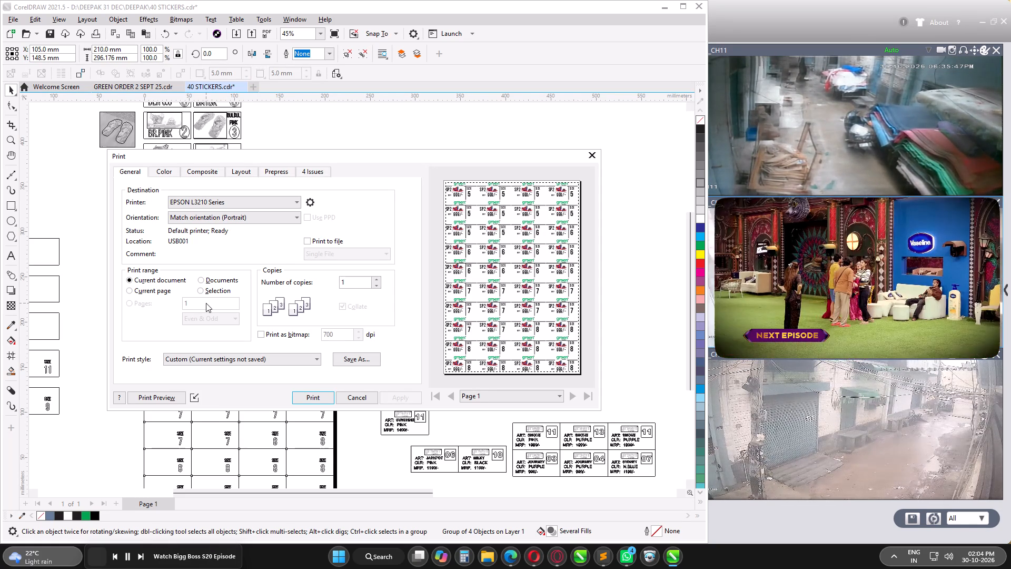
pyautogui.press('Return')
# Delete the grouped size 5–8 sticker sheet from the page.
pyautogui.scroll(-3, 205, 296)
pyautogui.moveTo(235, 361); pyautogui.dragTo(236, 345, button='middle')
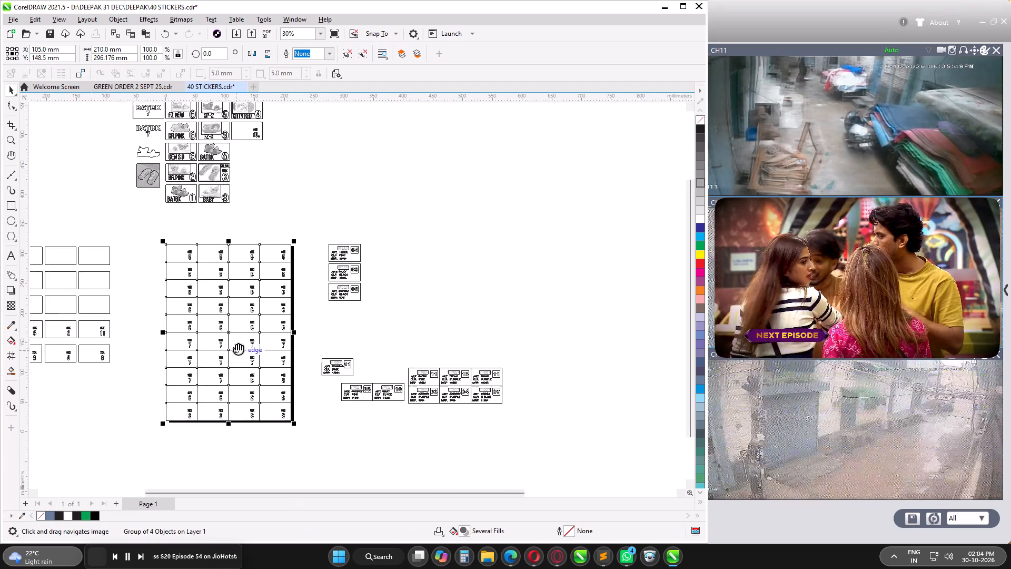
pyautogui.moveTo(236, 345); pyautogui.dragTo(237, 320, button='middle')
pyautogui.moveTo(478, 422); pyautogui.dragTo(420, 286, button='middle')
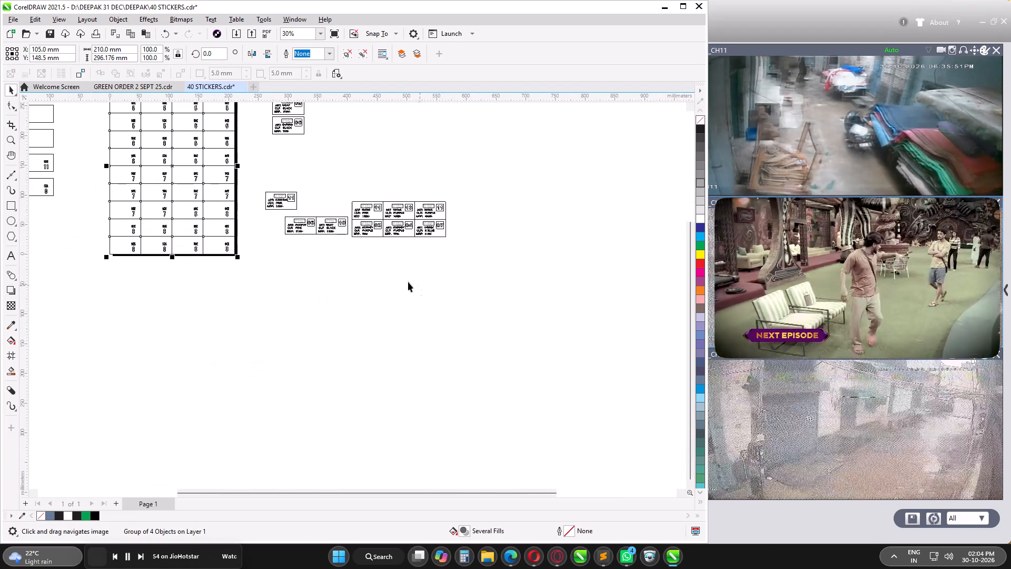
pyautogui.moveTo(230, 283); pyautogui.dragTo(282, 366, button='middle')
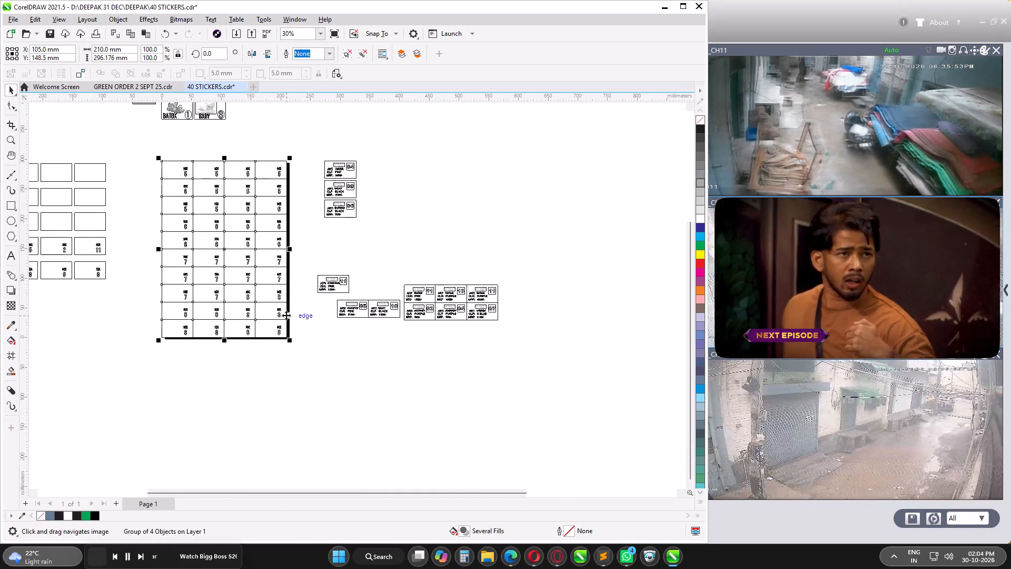
pyautogui.scroll(-5, 301, 304)
pyautogui.press('Delete')
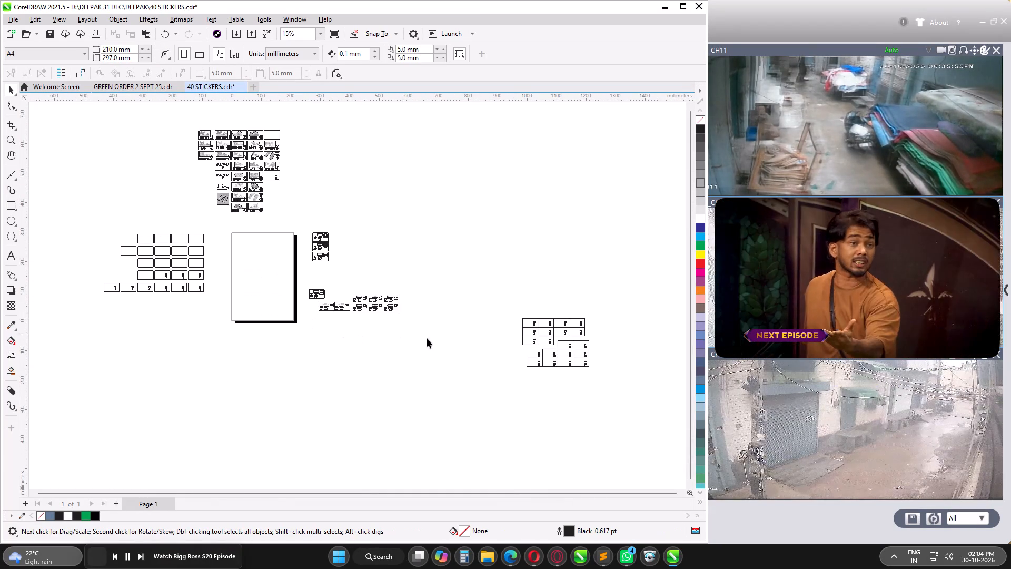
# Snap the size 10 sticker block into the open corner of the size 9 block so their edges meet.
pyautogui.scroll(14, 578, 344)
pyautogui.click(511, 328)
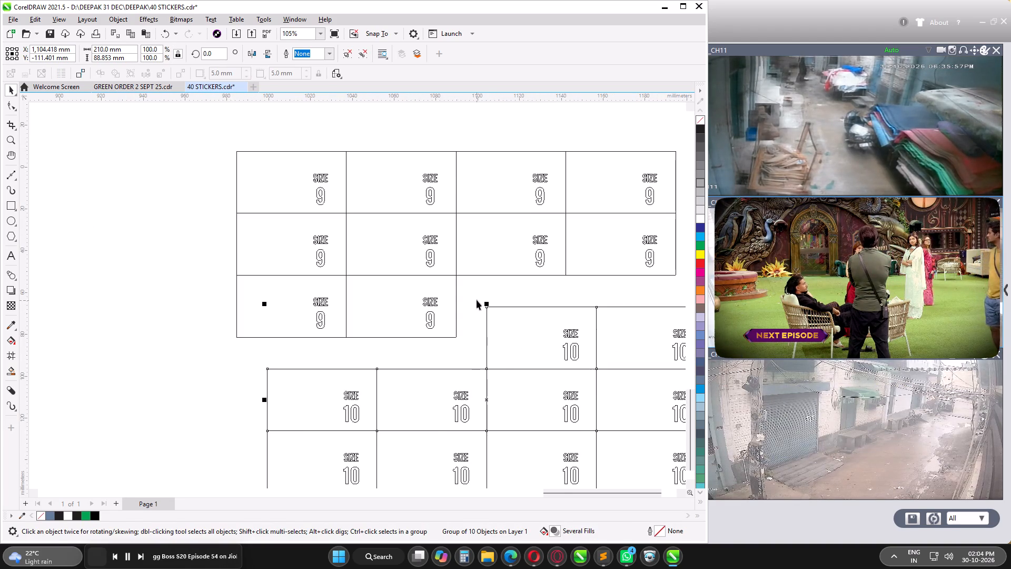
pyautogui.scroll(2, 477, 300)
pyautogui.moveTo(491, 309); pyautogui.dragTo(450, 265)
# Group the size 9 and size 10 blocks and centre the group on the page.
pyautogui.keyDown('shift'); pyautogui.click(413, 224); pyautogui.keyUp('shift')
pyautogui.press('g')
pyautogui.press('p')
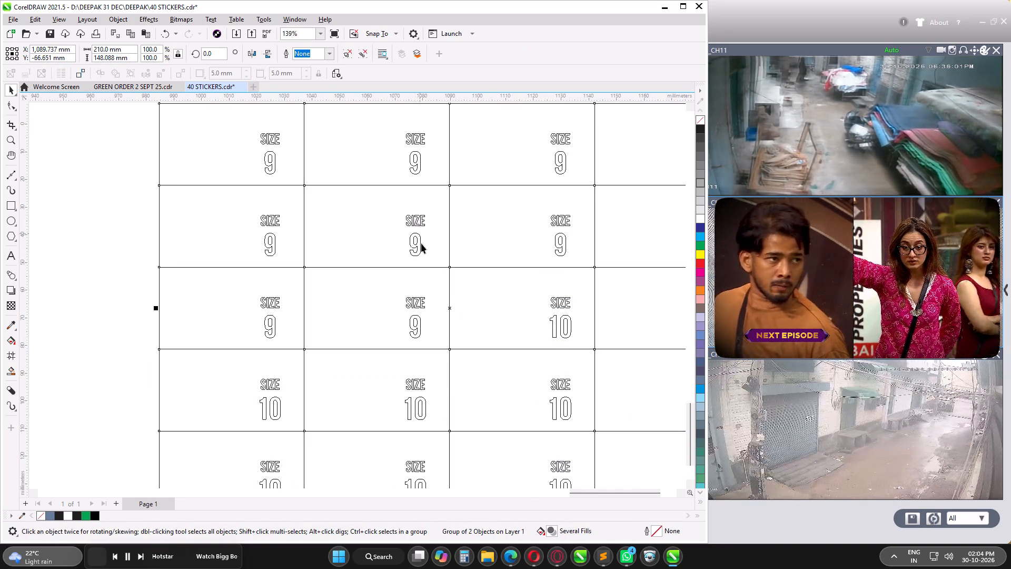
# Move the grouped size 9 and 10 block straight up to the top edge of the page.
pyautogui.moveTo(265, 274); pyautogui.dragTo(511, 321, button='middle')
pyautogui.scroll(-14, 514, 304)
pyautogui.moveTo(214, 256); pyautogui.dragTo(298, 360, button='middle')
pyautogui.scroll(1, 298, 360)
pyautogui.scroll(5, 194, 287)
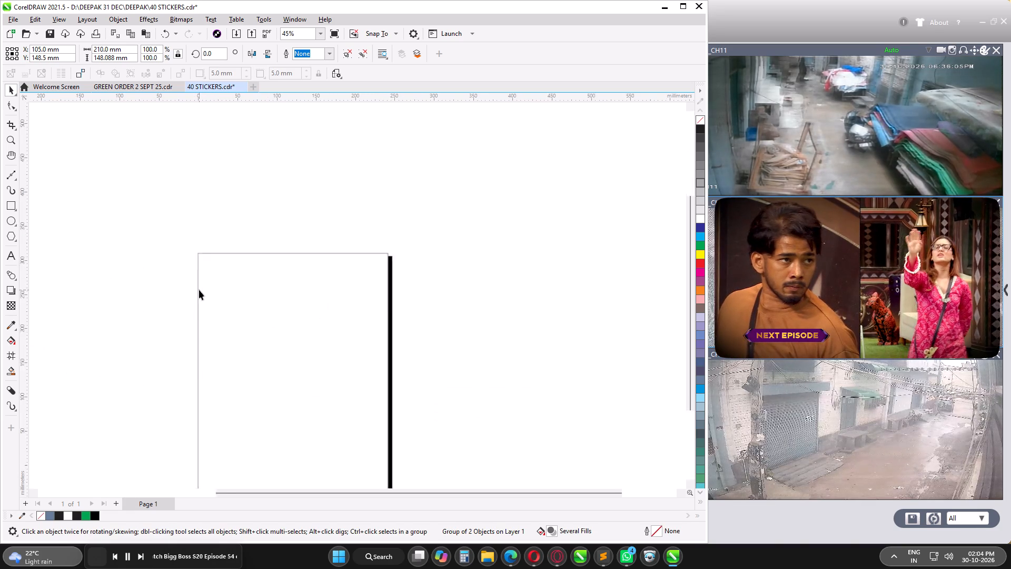
pyautogui.scroll(2, 199, 290)
pyautogui.moveTo(197, 326); pyautogui.dragTo(199, 246)
pyautogui.moveTo(277, 307); pyautogui.dragTo(299, 259, button='middle')
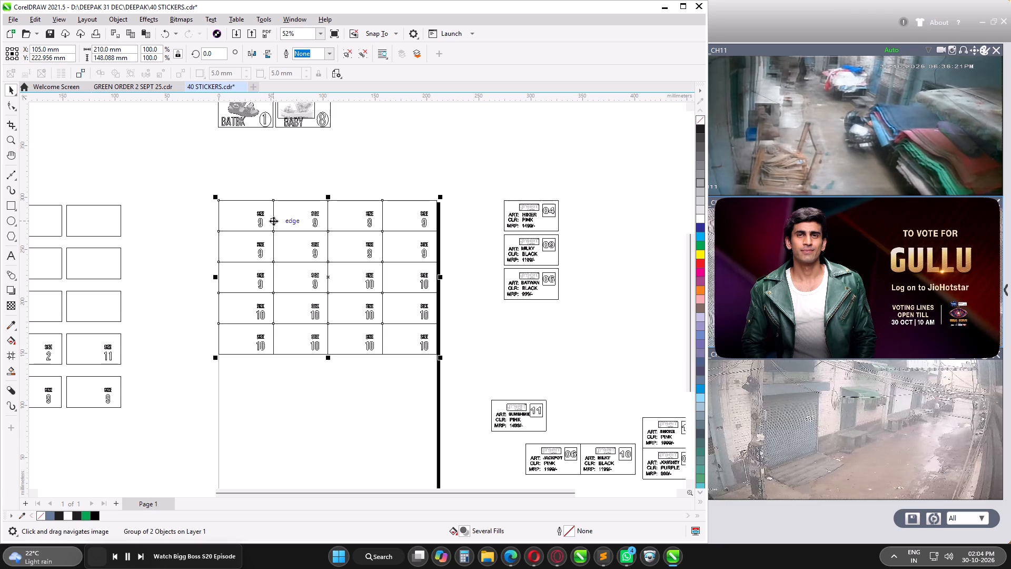
# Switch to the Opera browser and leave the Bigg Boss episode, returning to the JioHotstar home page.
pyautogui.click(984, 212)
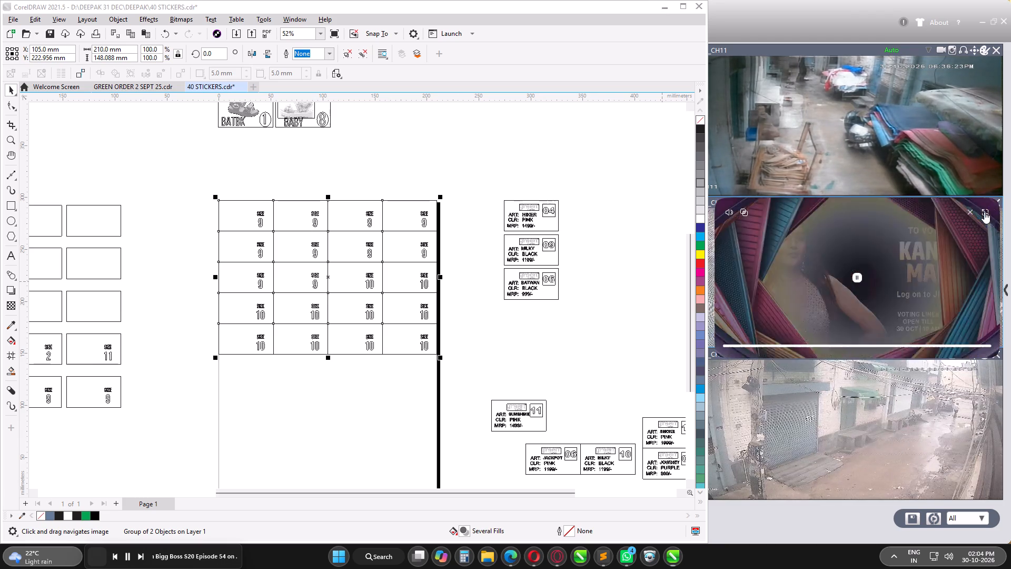
pyautogui.click(578, 12)
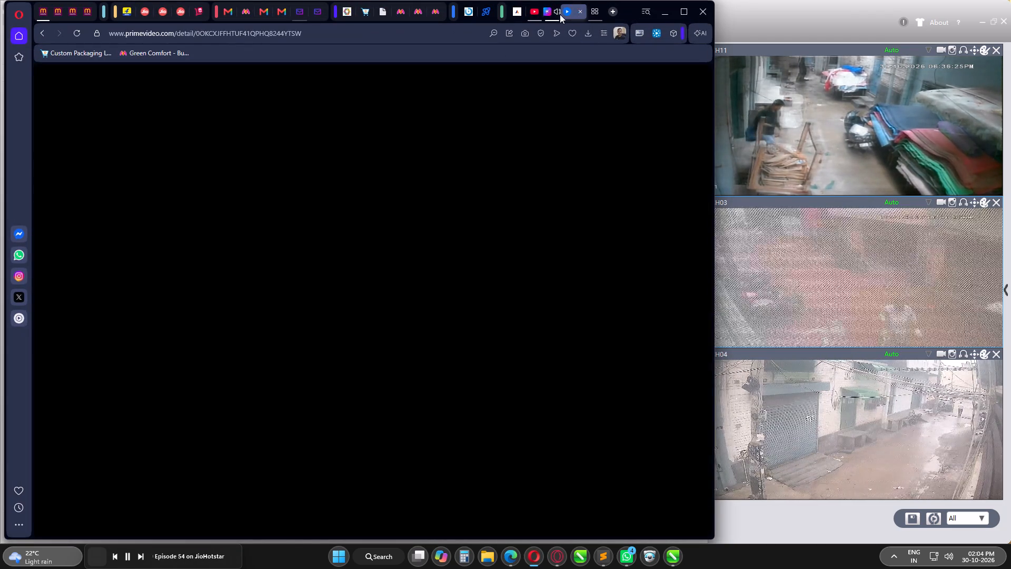
pyautogui.click(542, 9)
pyautogui.moveTo(442, 289); pyautogui.dragTo(455, 289)
pyautogui.click(76, 73)
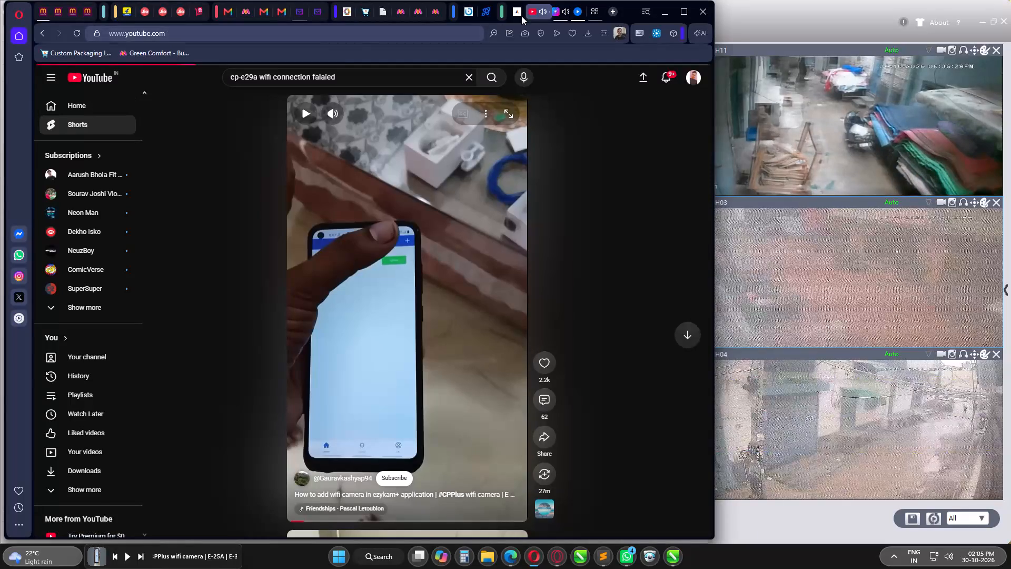
pyautogui.click(555, 14)
pyautogui.click(437, 264)
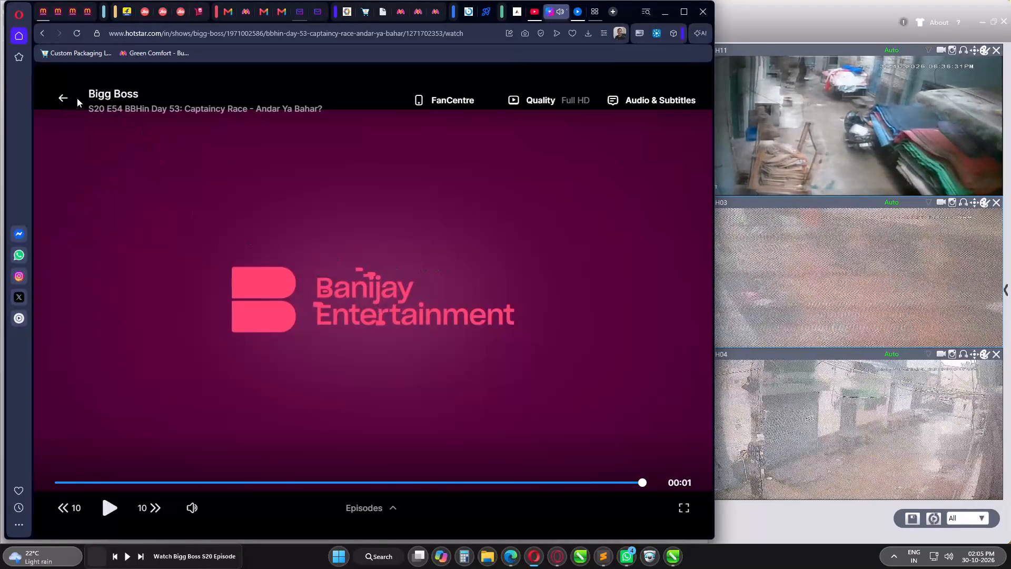
pyautogui.click(67, 100)
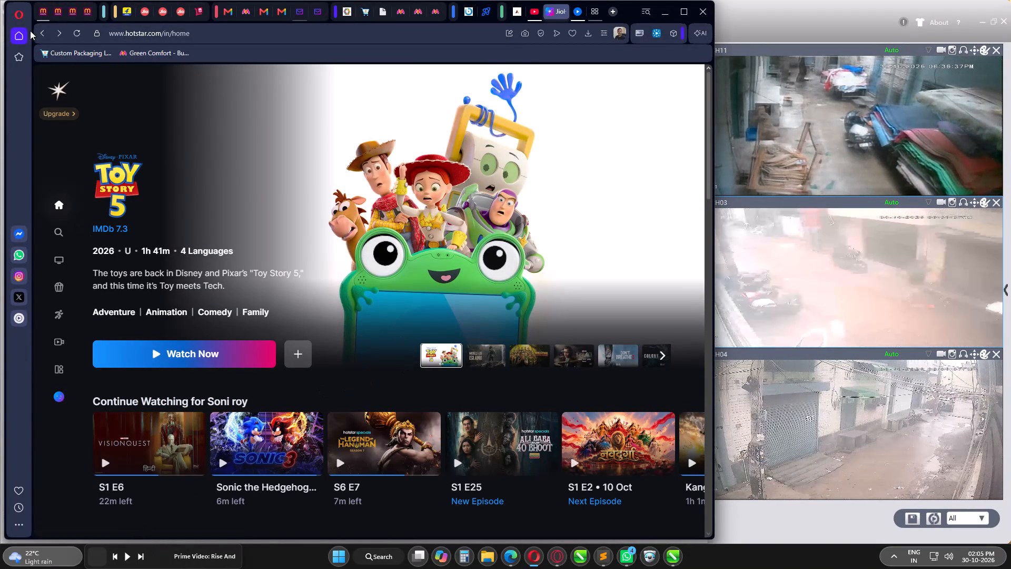
# Open the Green Comfort orders page on Meesho, reload the Pending orders list and look through its products and sizes.
pyautogui.click(44, 11)
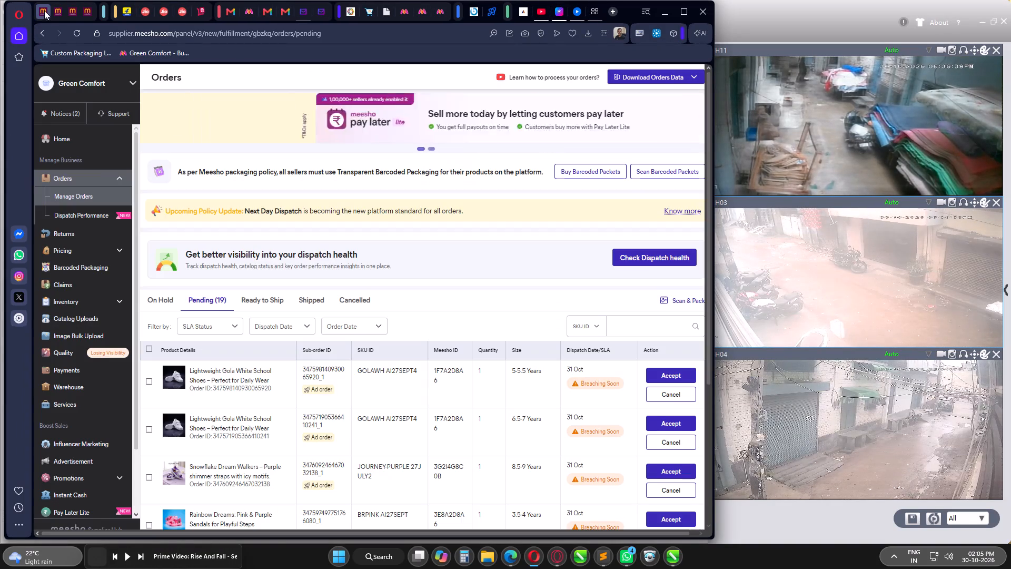
pyautogui.click(267, 289)
pyautogui.click(266, 298)
pyautogui.click(193, 297)
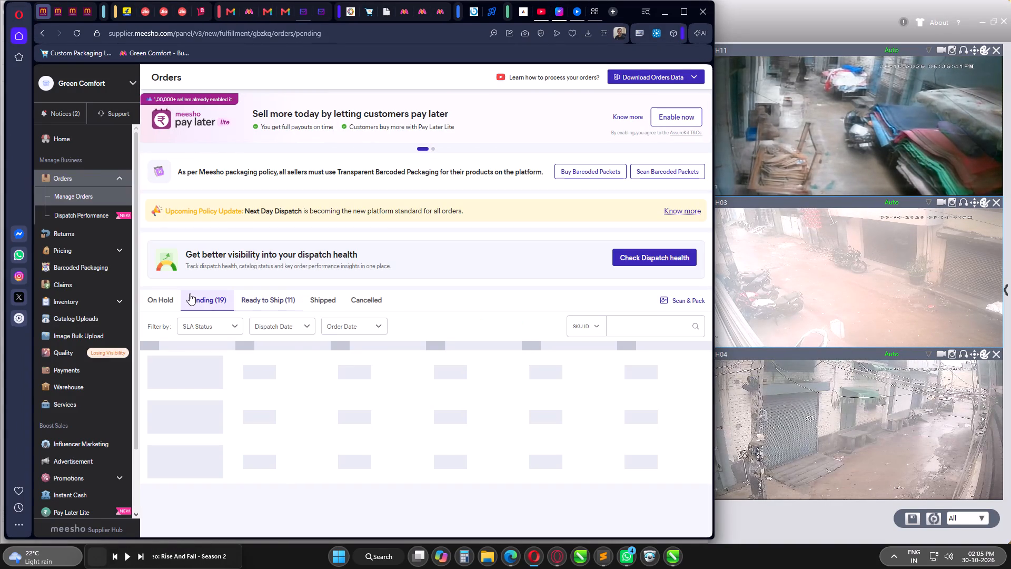
pyautogui.scroll(-12, 367, 258)
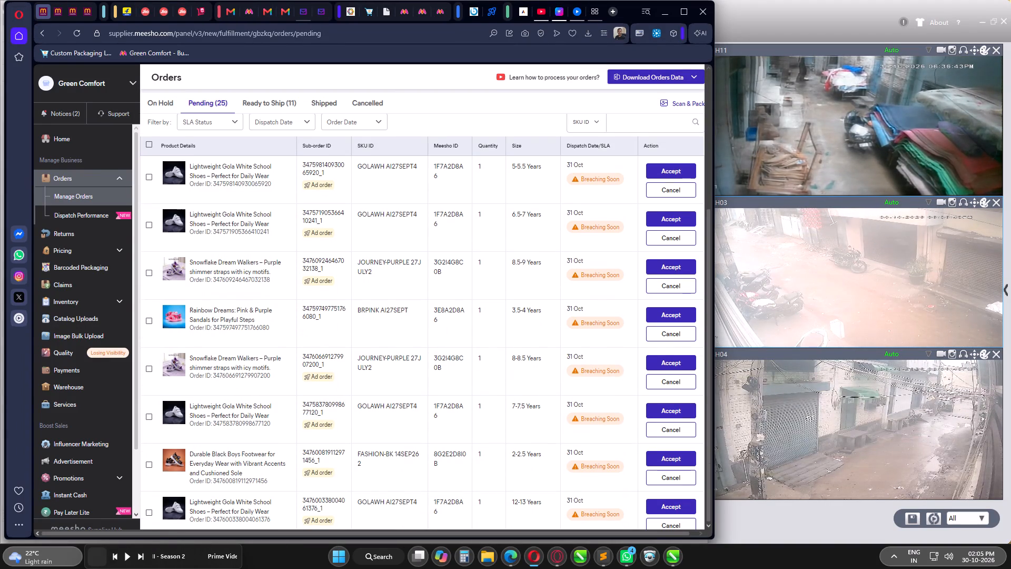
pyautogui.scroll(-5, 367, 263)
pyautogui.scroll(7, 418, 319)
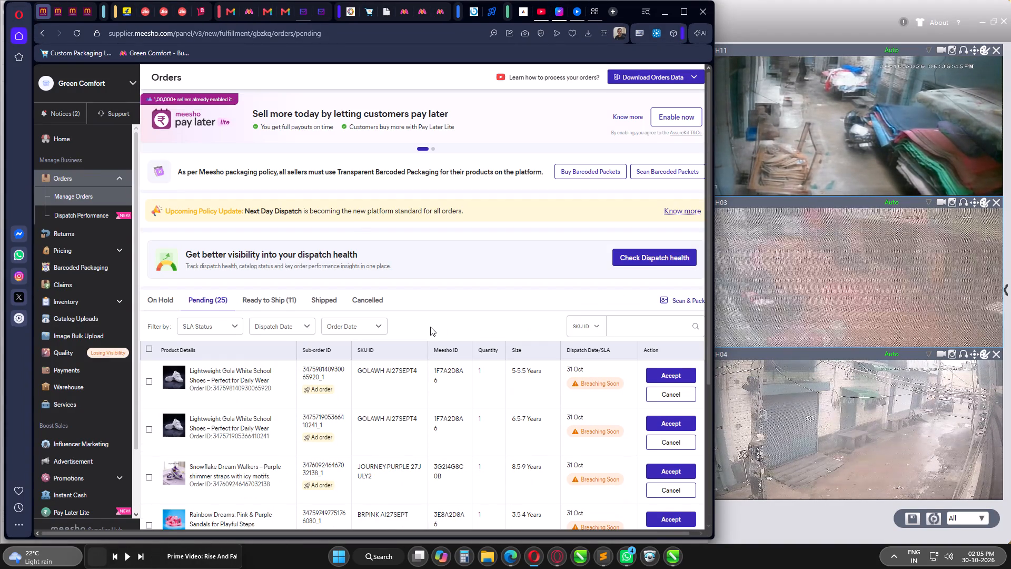